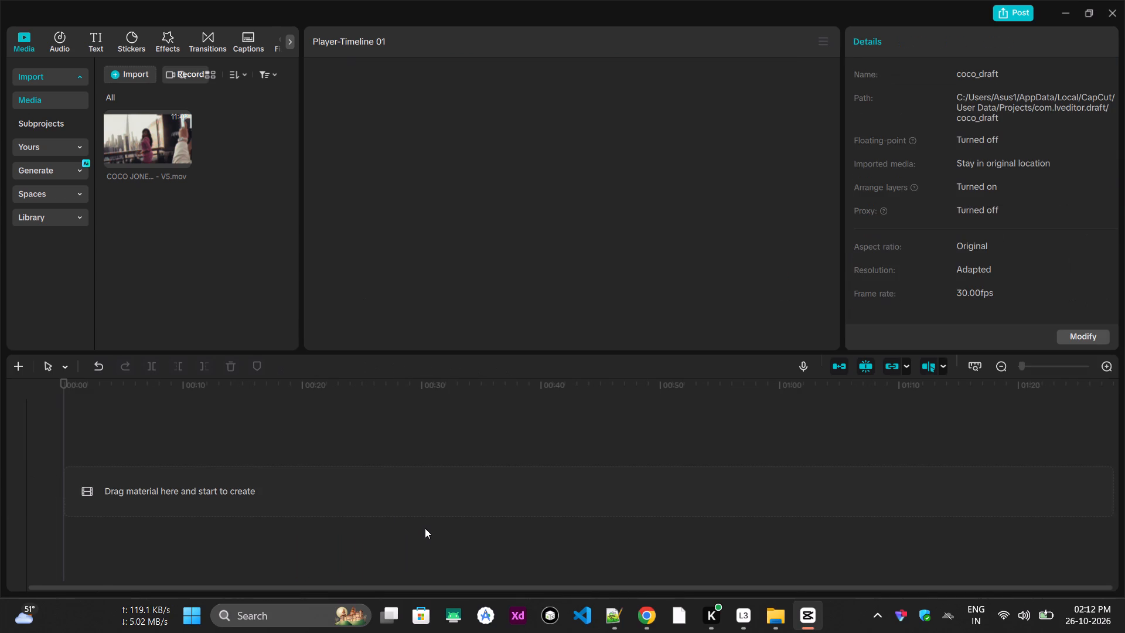
Add the full COCO JONES - VLOG - EP1 - V5.mov to the timeline on a track above the main track.
drag(126, 128, 558, 465)
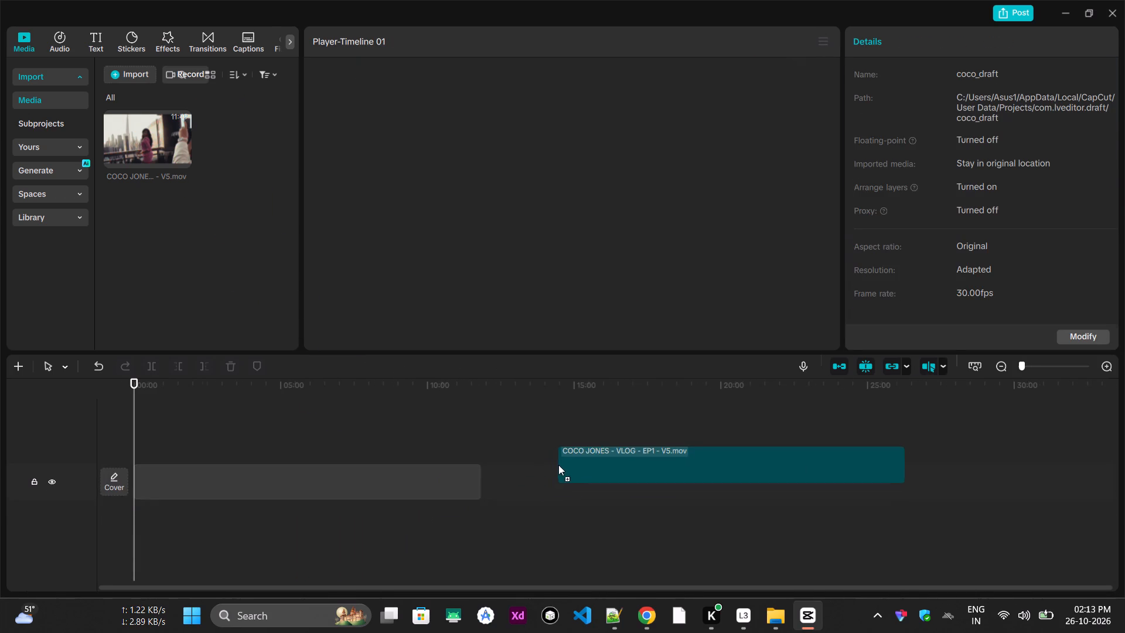
drag(248, 479, 611, 412)
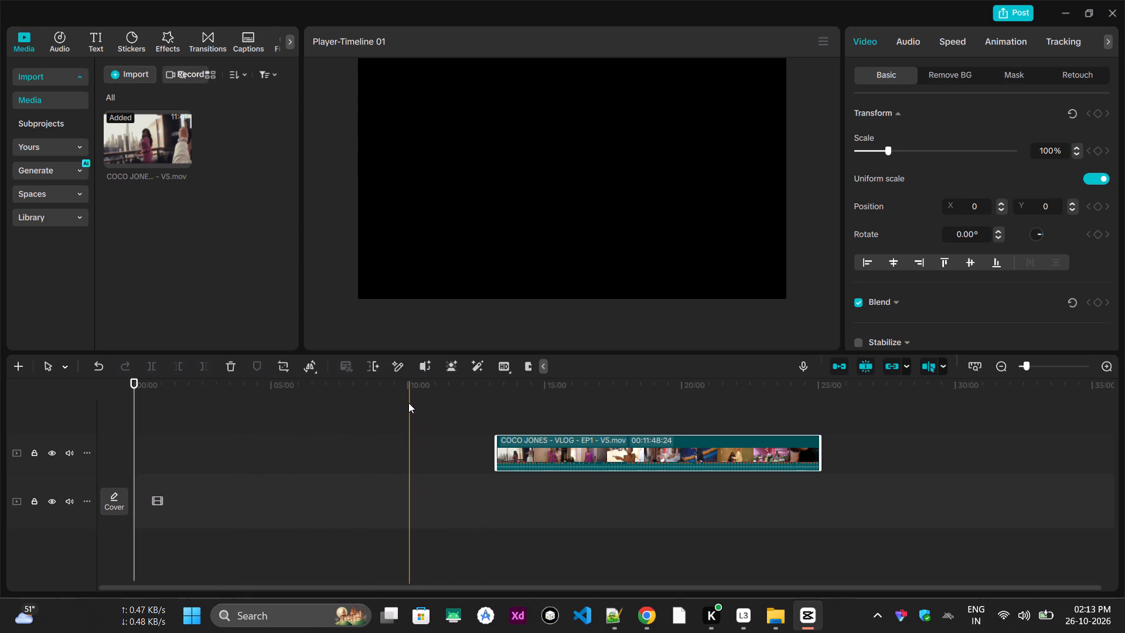
click(428, 403)
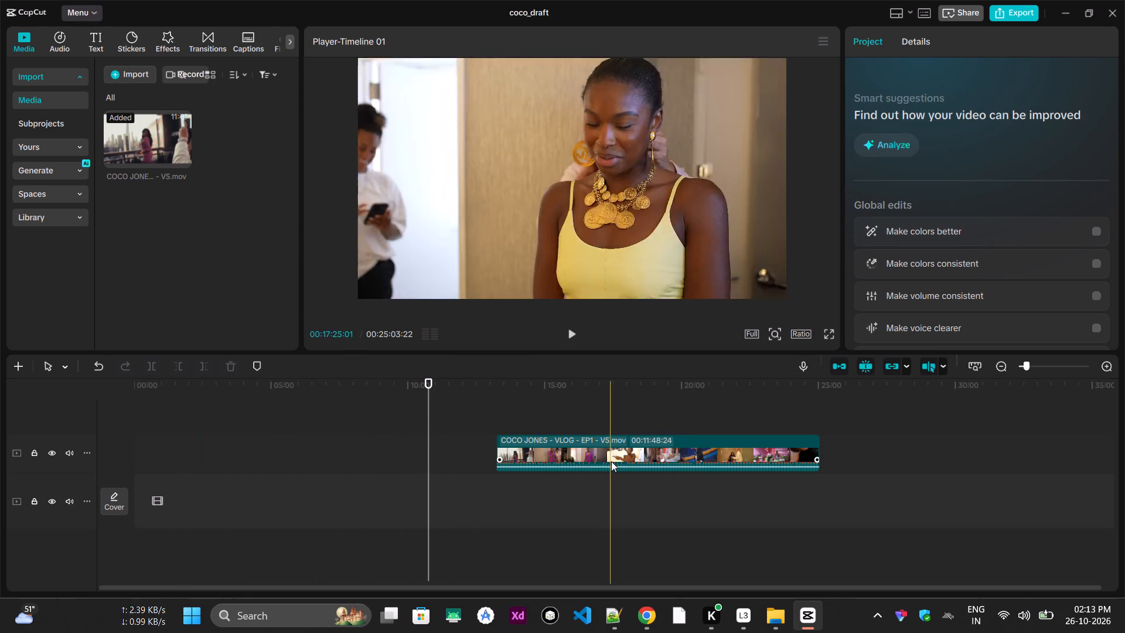
Move the vlog clip along the upper track so it starts at about 23:42, leaving empty space before it.
drag(603, 448, 321, 445)
ctrl+scroll(190, 431, up, 5)
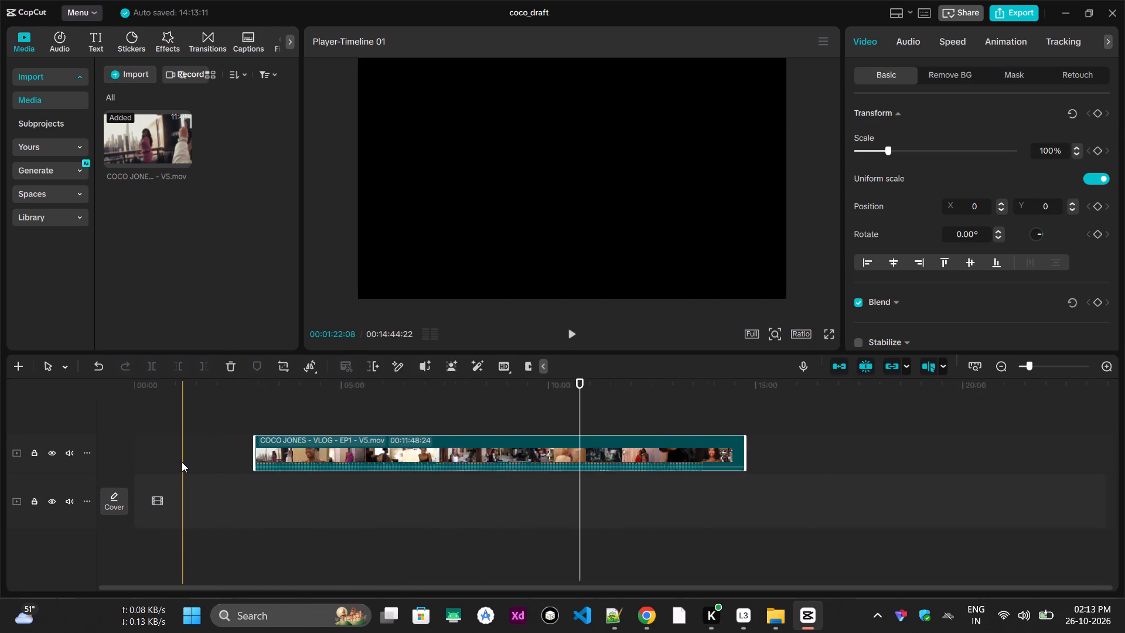
ctrl+scroll(182, 462, up, 2)
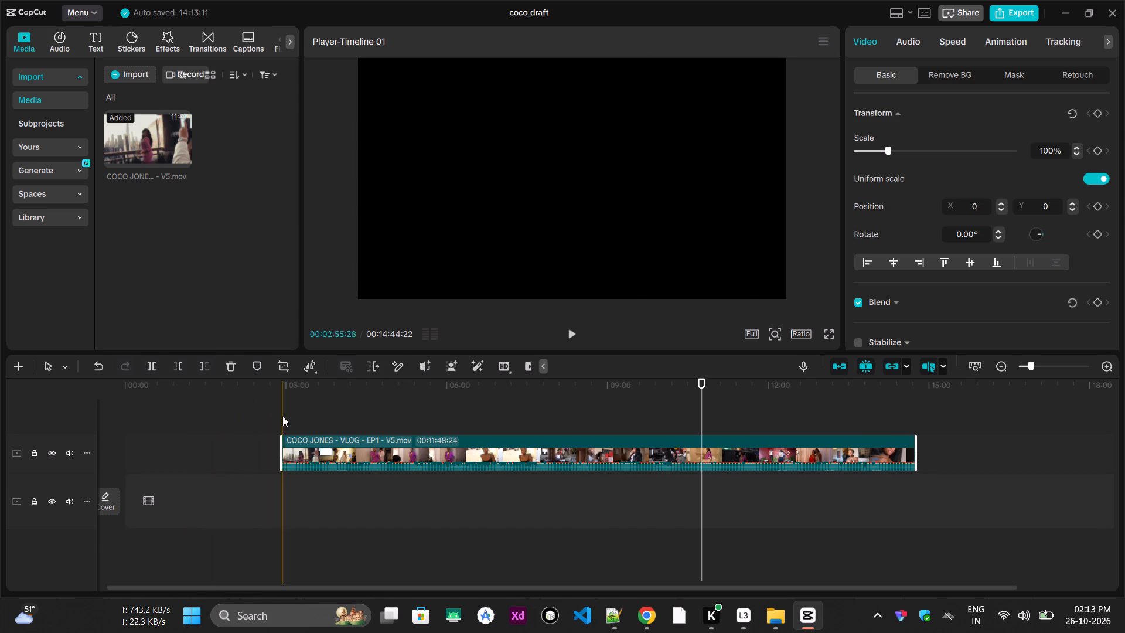
drag(431, 444, 728, 451)
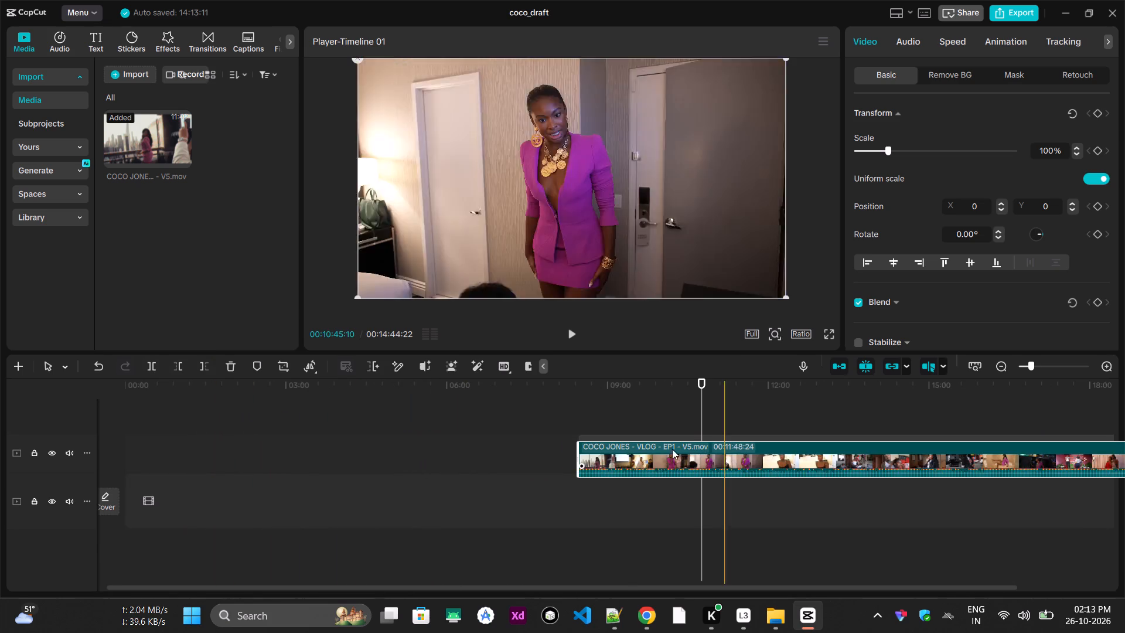
ctrl+scroll(319, 488, down, 11)
drag(348, 447, 547, 445)
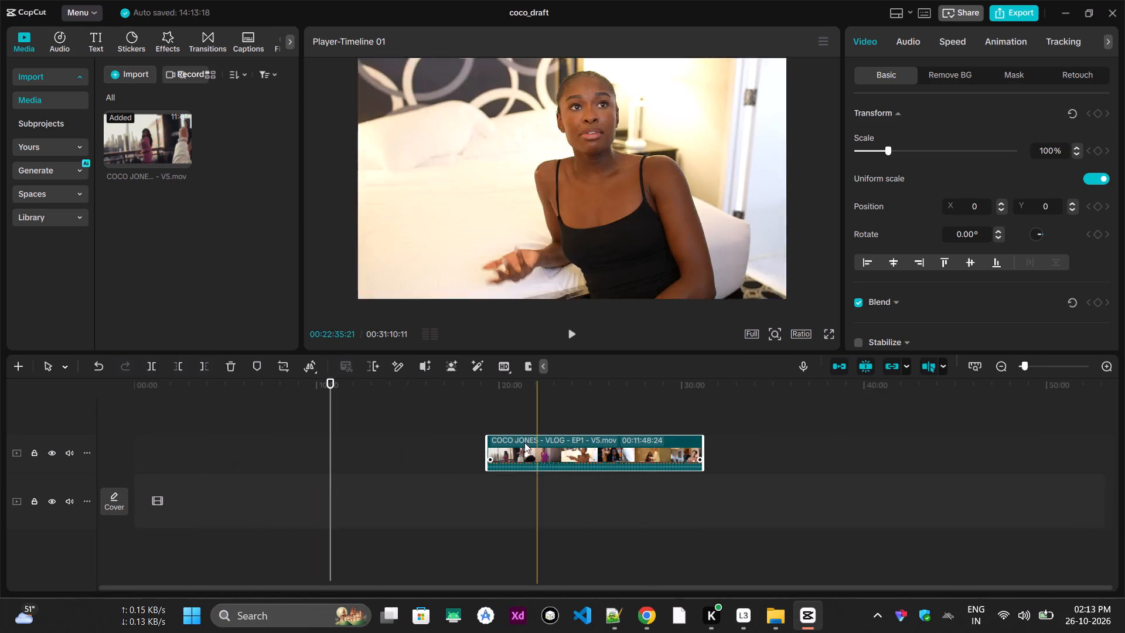
drag(538, 448, 606, 450)
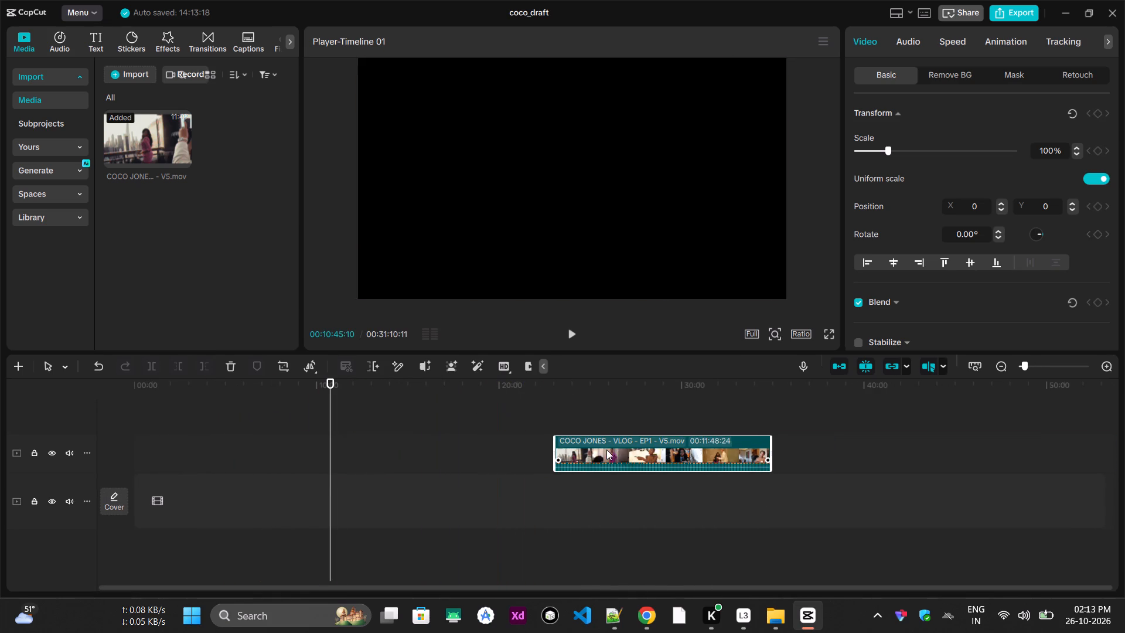
drag(606, 450, 618, 450)
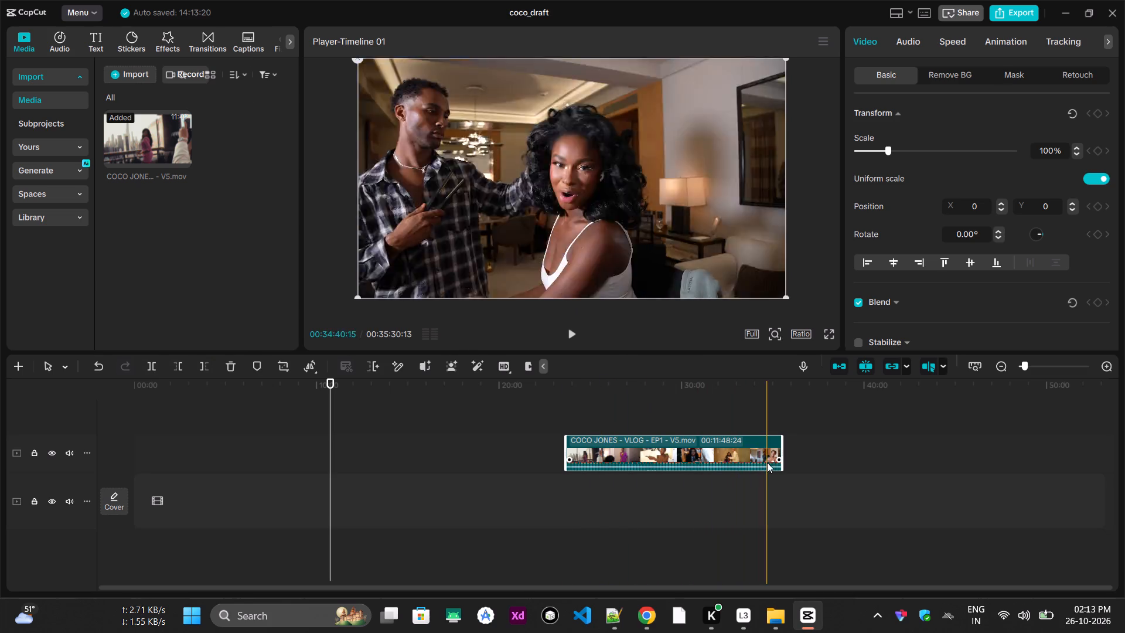
Generate auto captions for the vlog clip with the spoken language on auto detect.
click(250, 49)
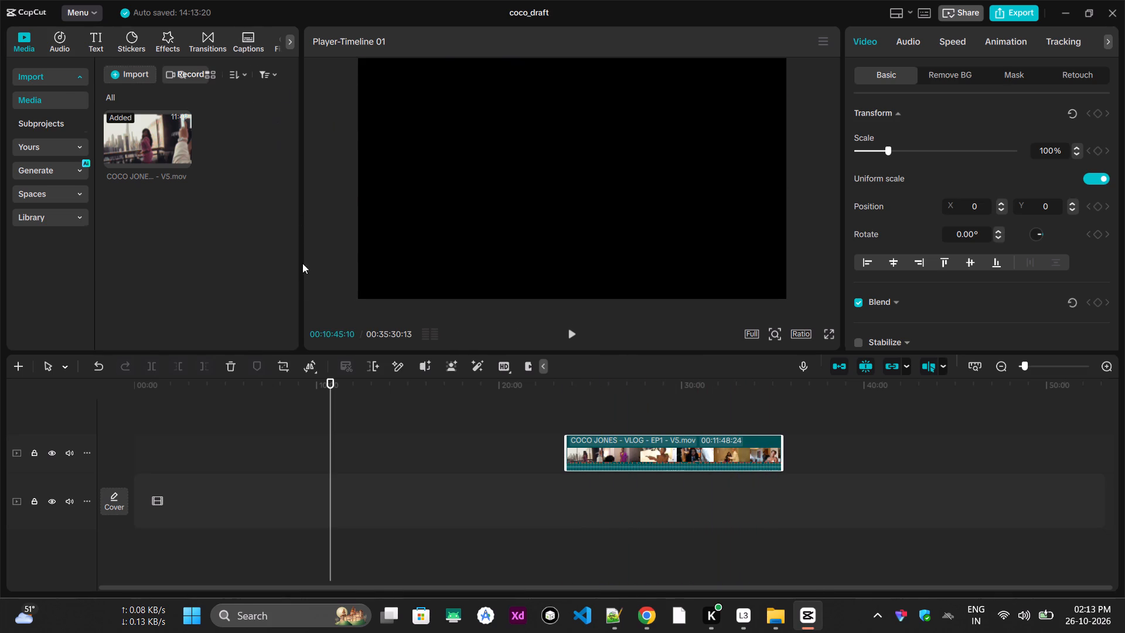
click(284, 332)
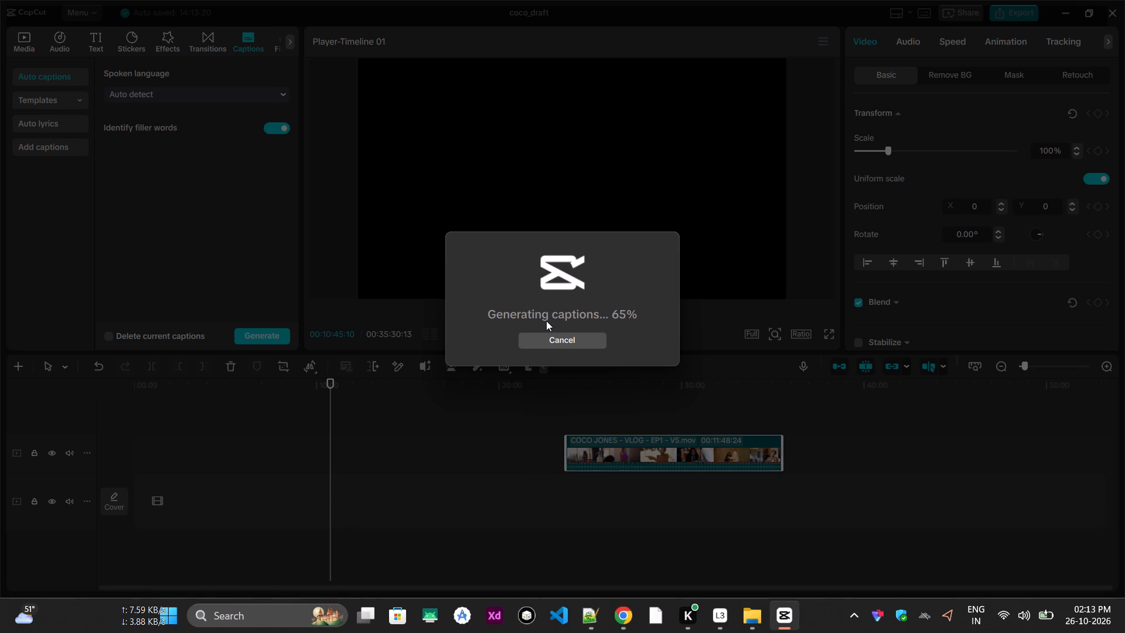
click(559, 298)
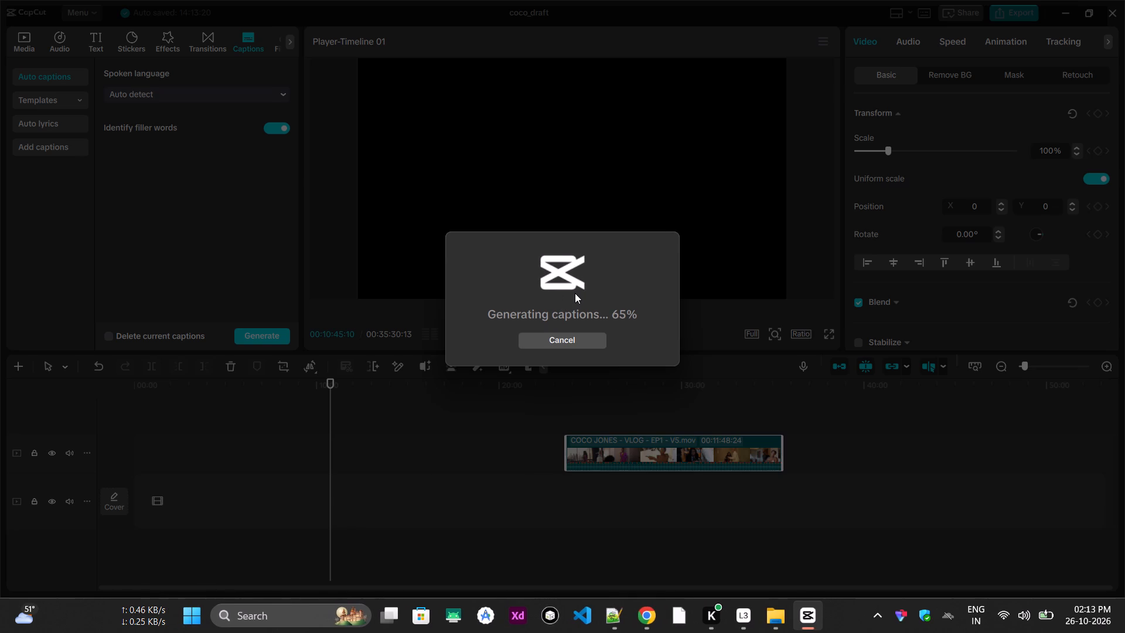
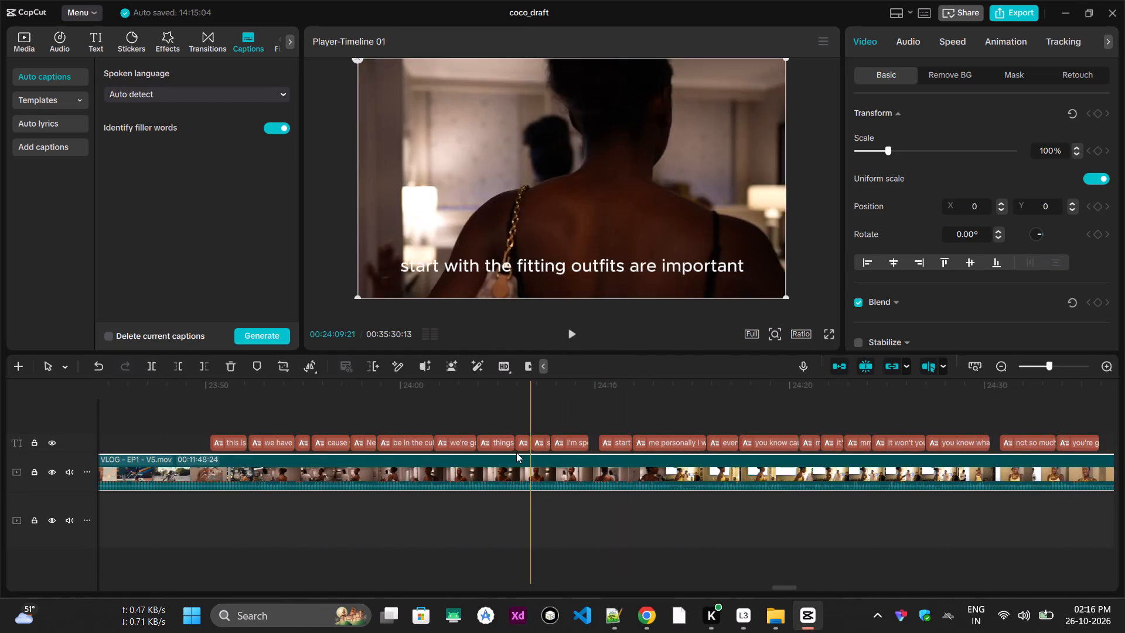
click(504, 441)
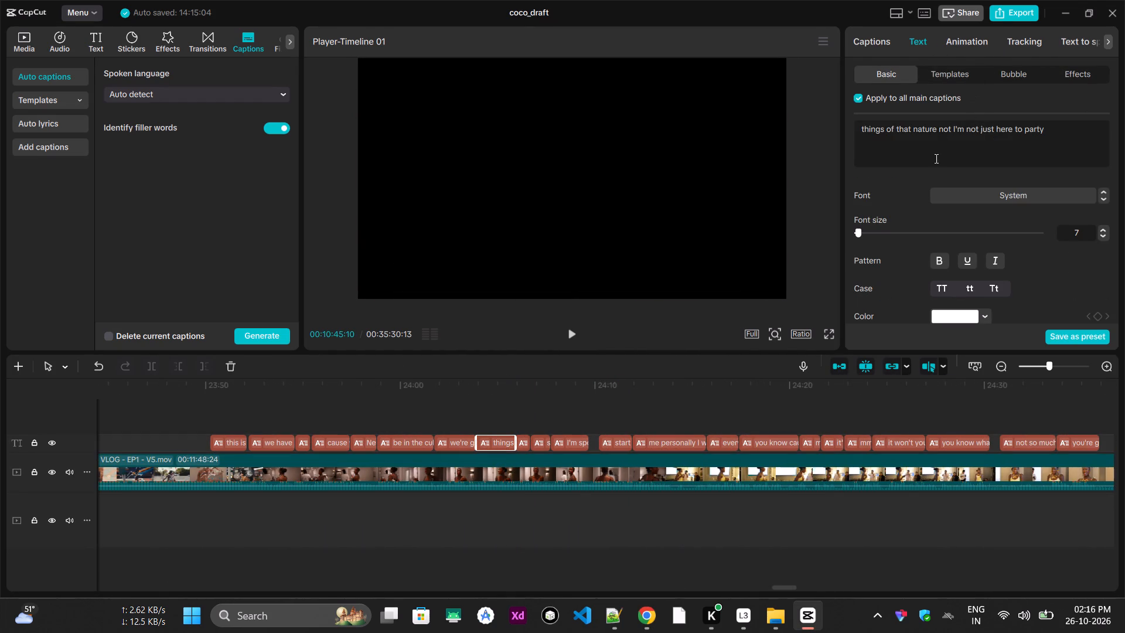
click(1035, 138)
click(871, 41)
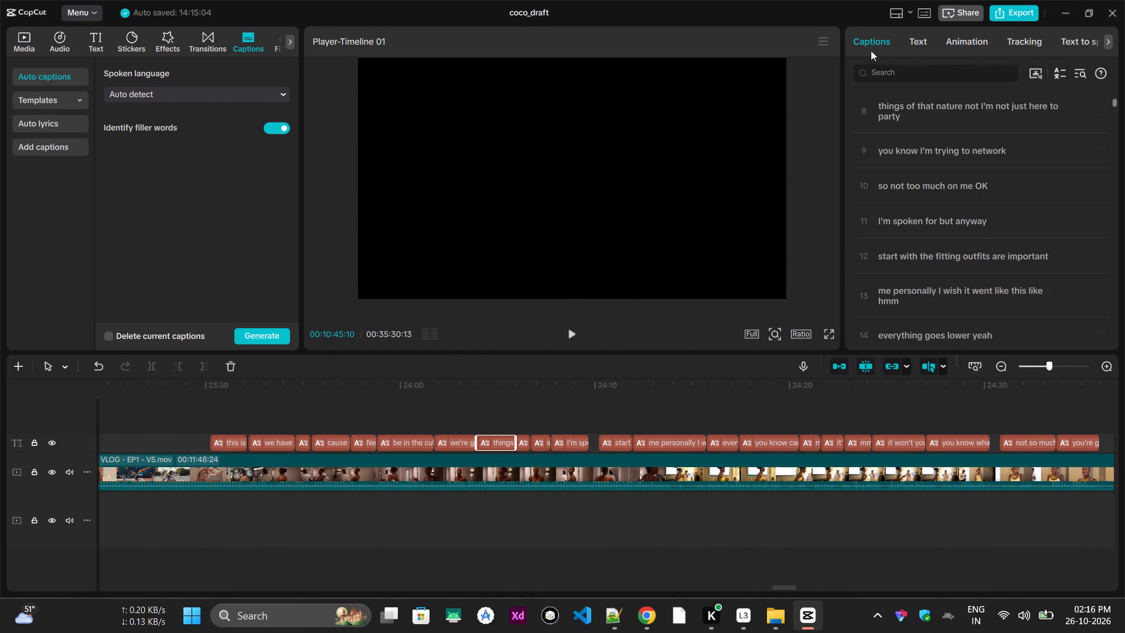
click(910, 70)
key(ctrl+a)
key(ctrl+v)
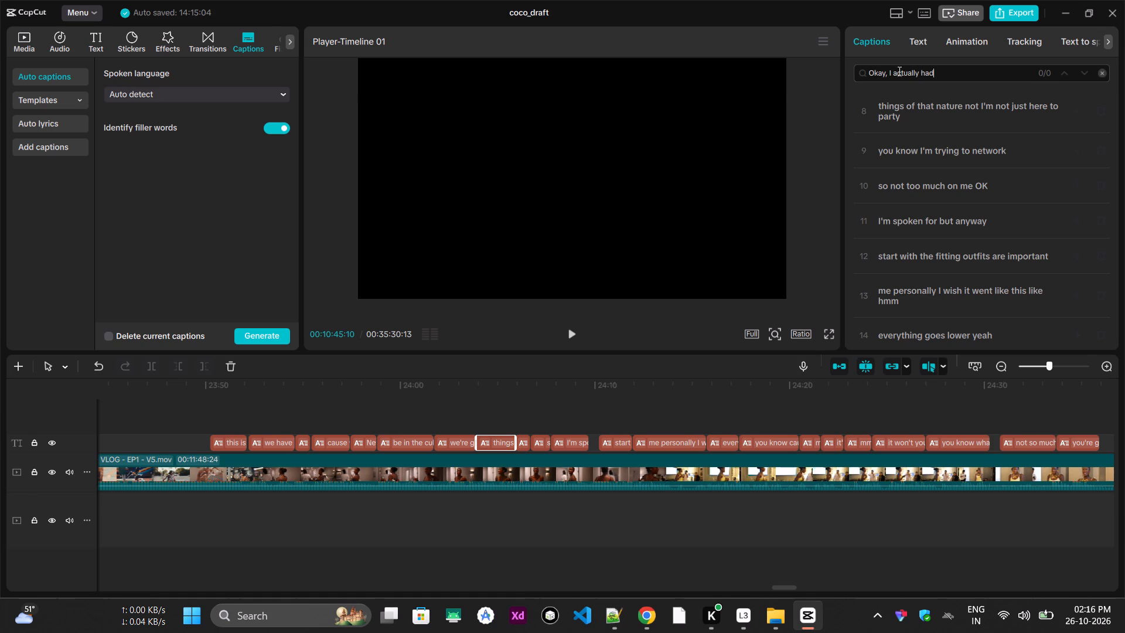
Remove the comma from the caption search so it reads "Okay I actually had".
click(886, 72)
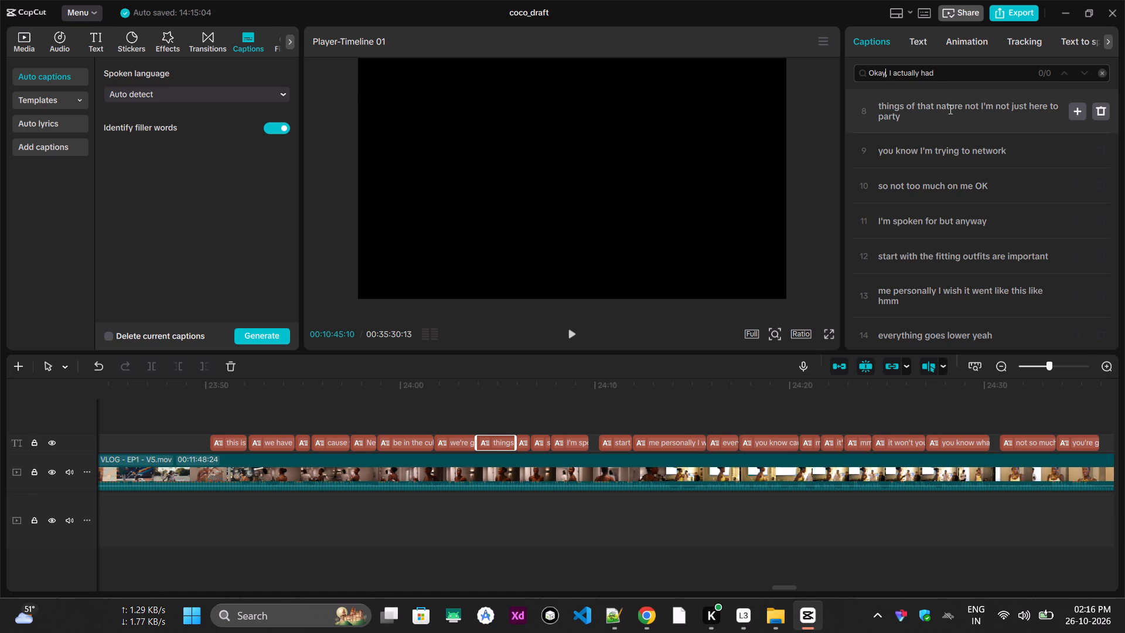
key(Delete)
key(Right)
key(Right)
key(Right)
key(Right)
key(Right)
key(Right)
key(Right)
key(Right)
key(Right)
key(Right)
key(Right)
key(Right)
key(Right)
key(Right)
key(Right)
key(Right)
key(Right)
key(Right)
key(Right)
key(Right)
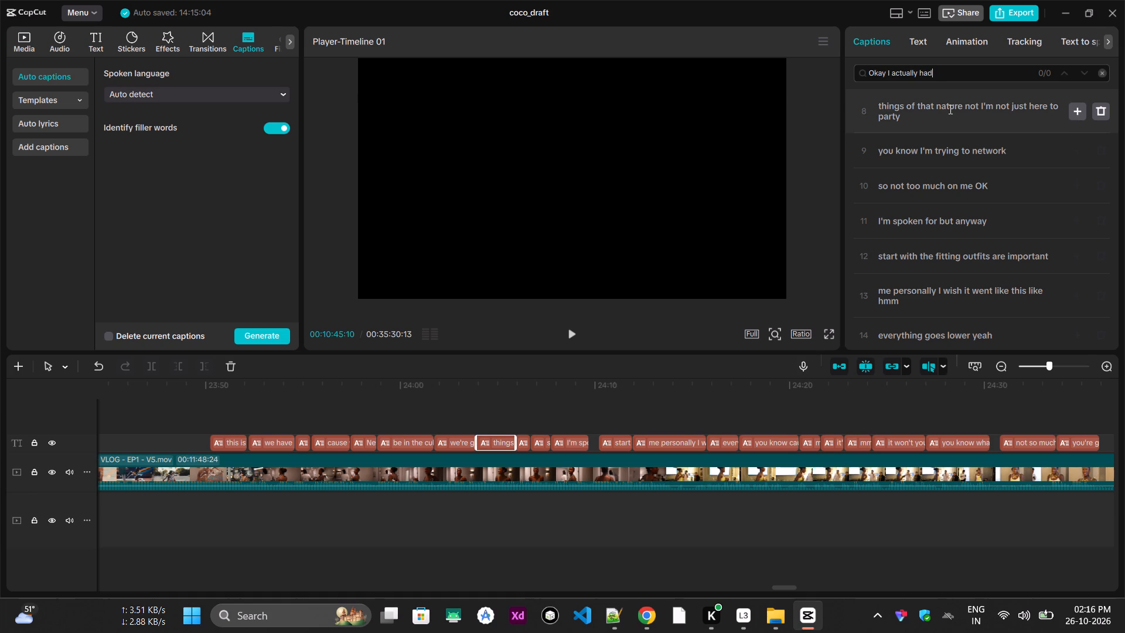
Shorten the caption search to the single word "Okay".
key(BackSpace)
key(BackSpace)
key(BackSpace)
key(BackSpace)
key(BackSpace)
key(BackSpace)
key(BackSpace)
key(BackSpace)
key(BackSpace)
key(BackSpace)
key(BackSpace)
key(BackSpace)
key(BackSpace)
key(BackSpace)
key(BackSpace)
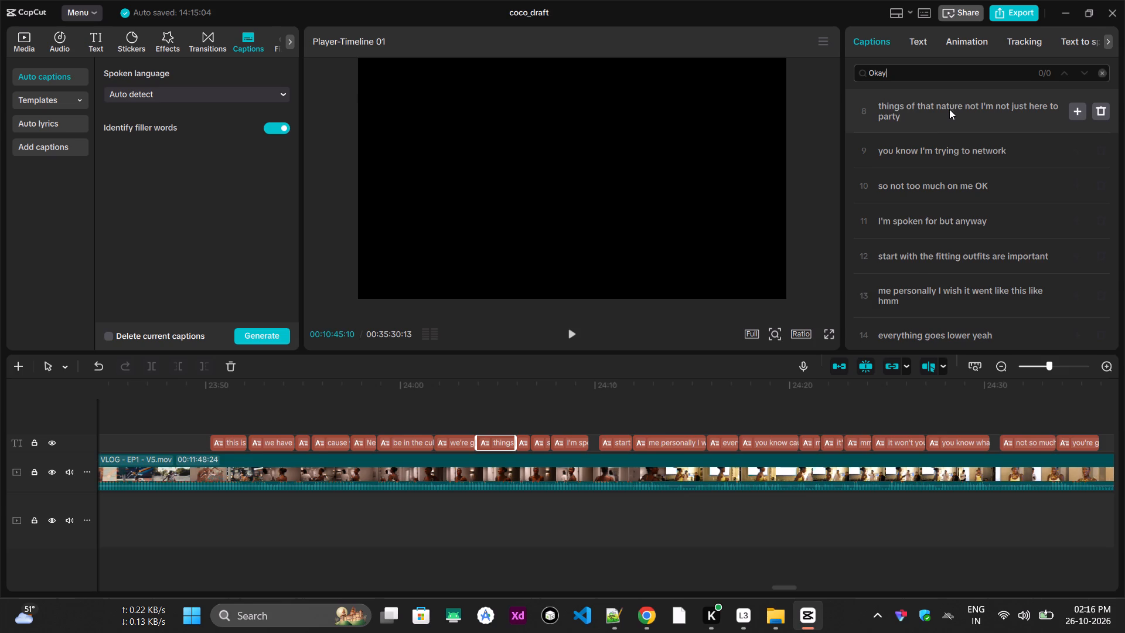
Paste the copied line into the caption search again and drop its opening word, searching for "I actually had".
key(ctrl+a)
key(ctrl+v)
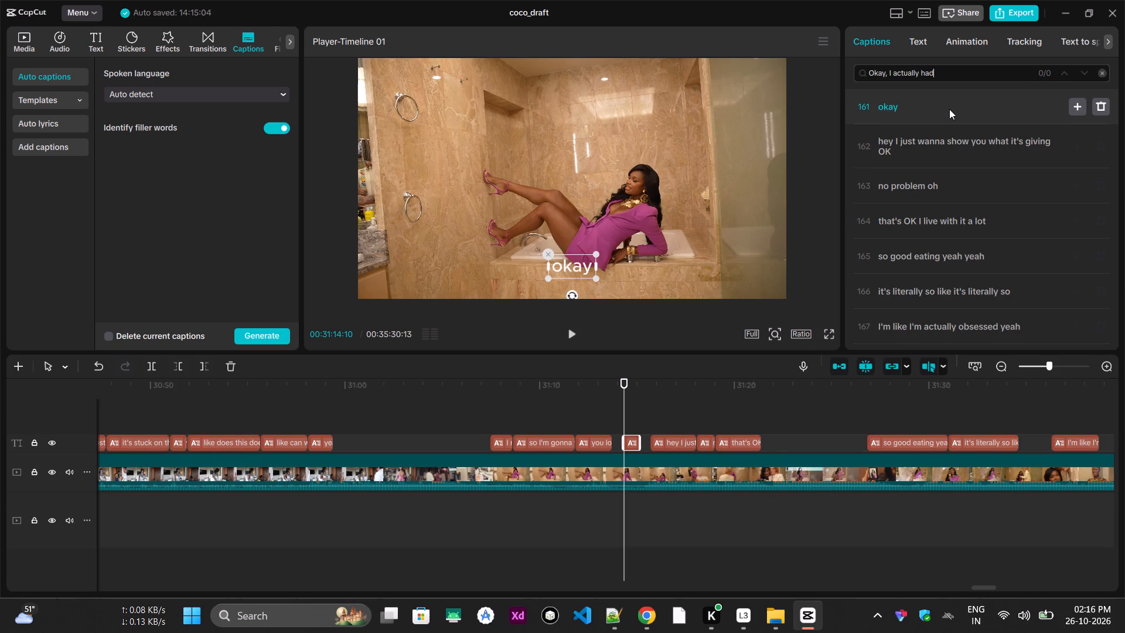
key(Left)
key(Left)
key(Left)
key(Left)
key(Left)
key(Left)
key(Left)
key(Left)
key(Left)
key(Left)
key(Left)
key(Left)
key(Left)
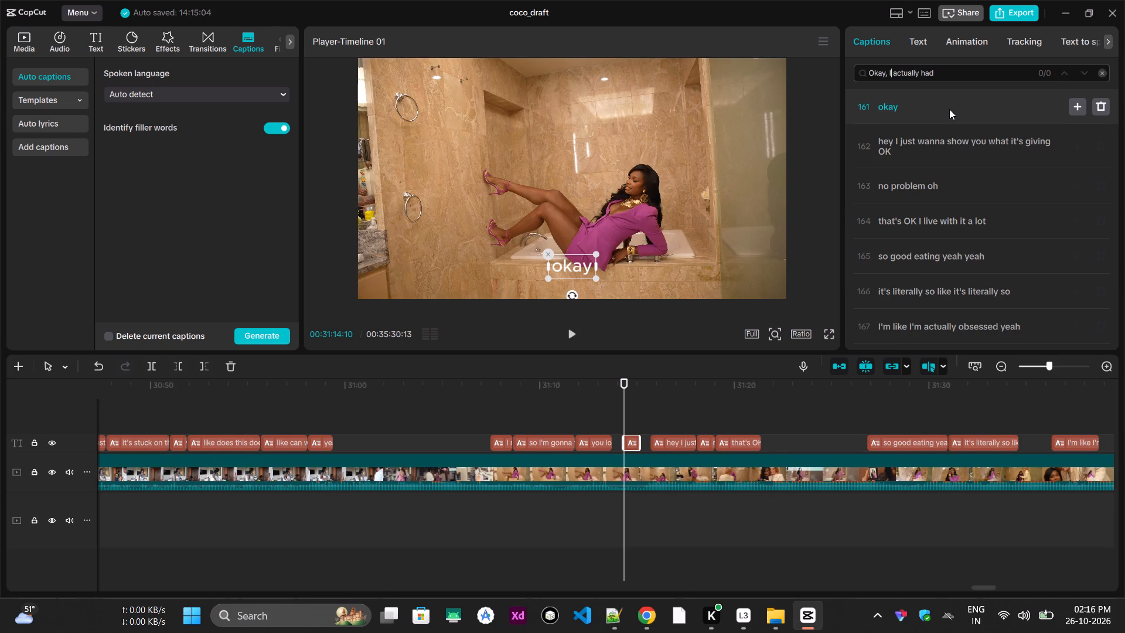
key(Left)
key(BackSpace)
key(BackSpace)
key(BackSpace)
key(BackSpace)
key(BackSpace)
key(BackSpace)
key(BackSpace)
key(BackSpace)
key(BackSpace)
key(BackSpace)
key(BackSpace)
key(BackSpace)
key(BackSpace)
key(BackSpace)
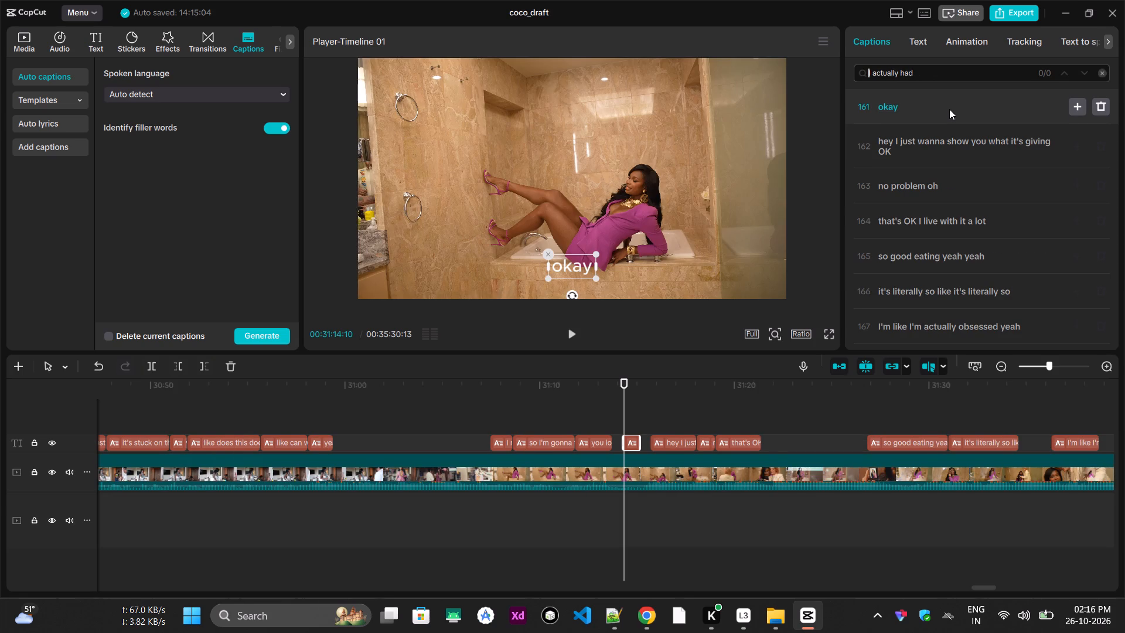
click(935, 76)
key(space)
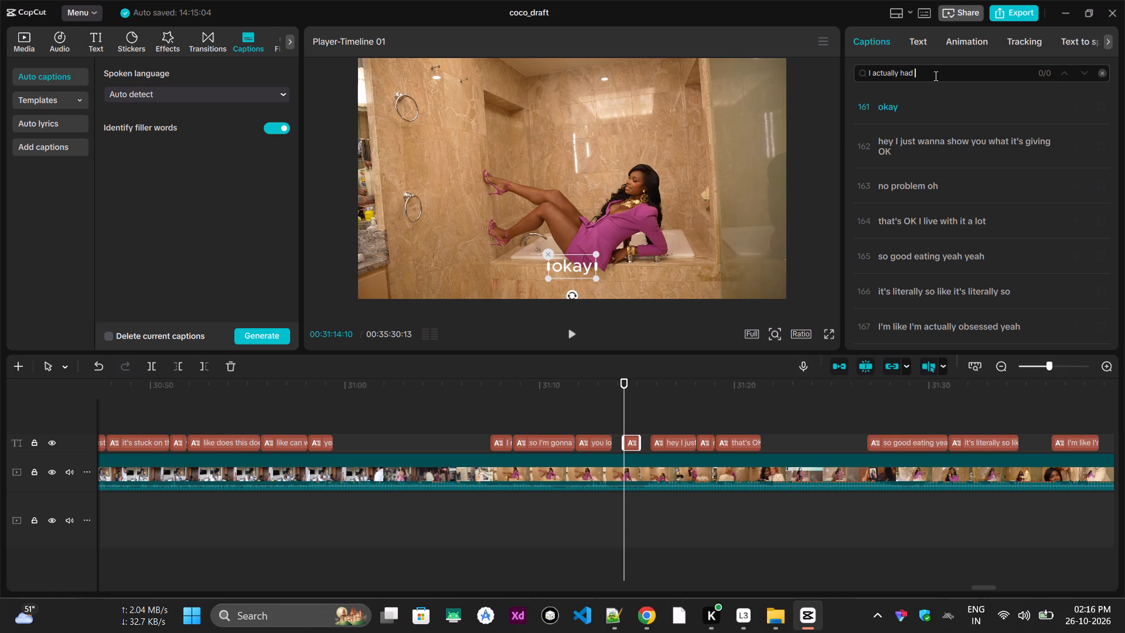
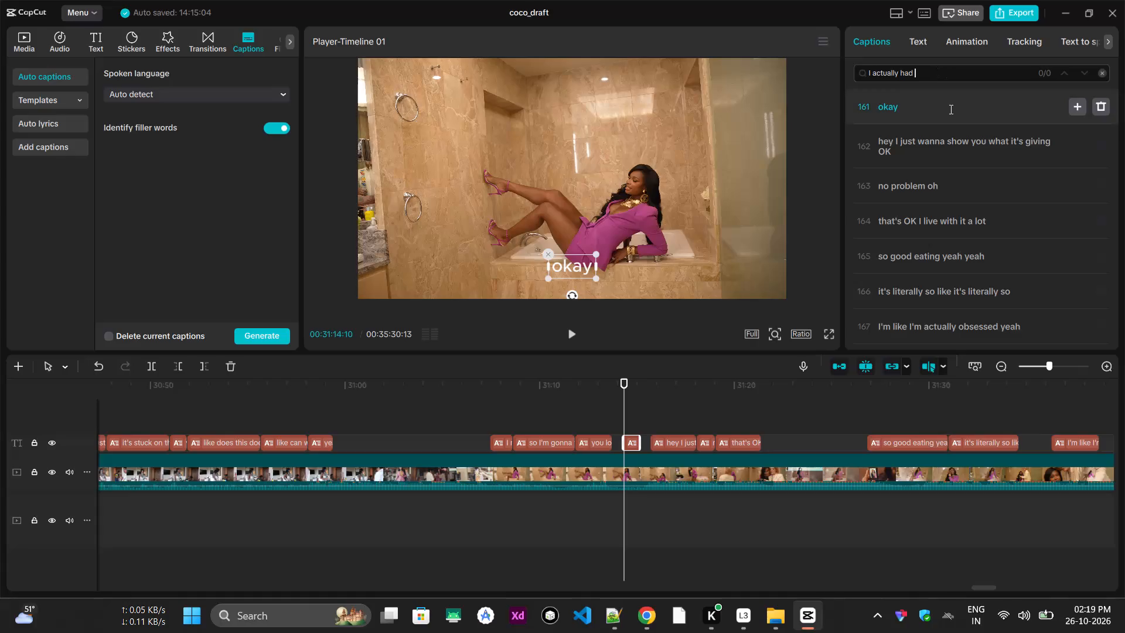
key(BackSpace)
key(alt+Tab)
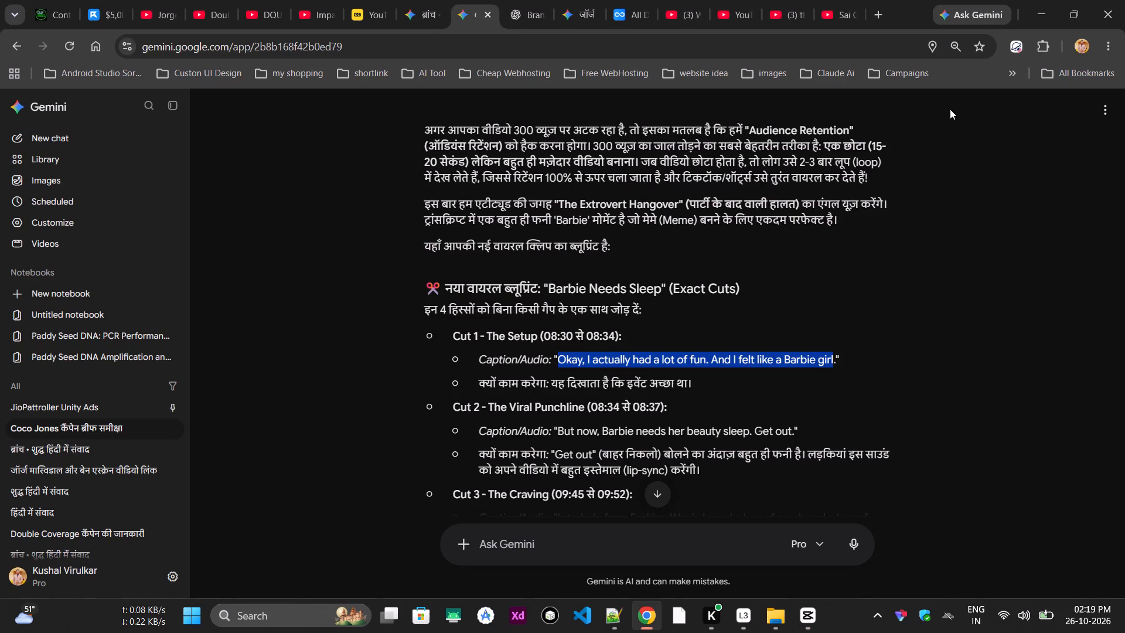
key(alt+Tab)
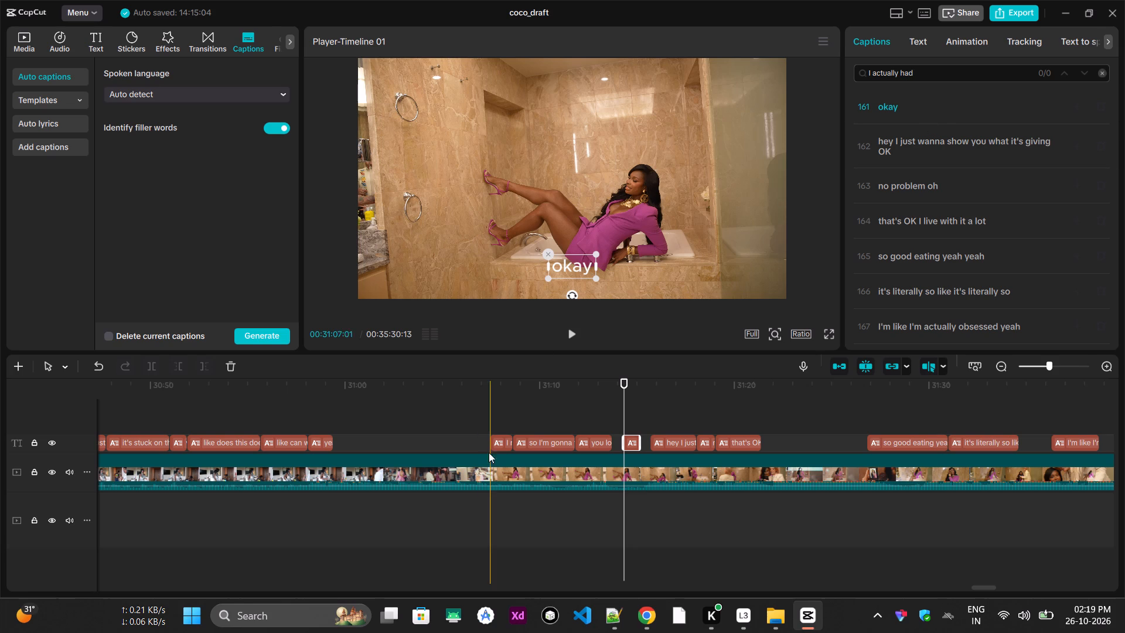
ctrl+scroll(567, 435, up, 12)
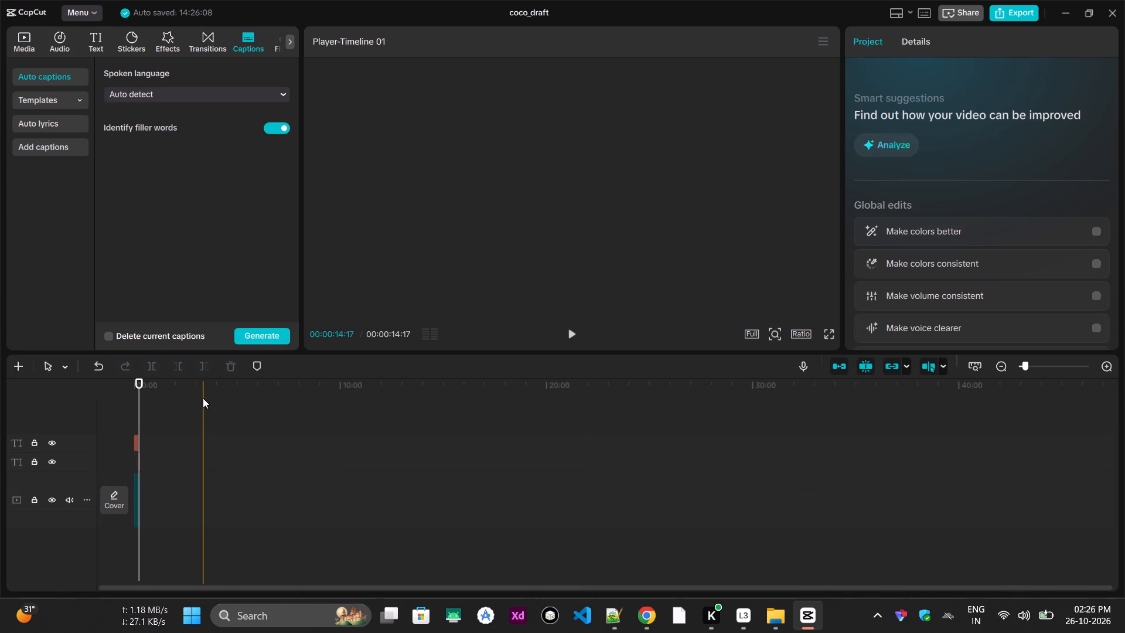
Delete all the captions above the three assembled vlog clips.
drag(202, 397, 87, 384)
ctrl+scroll(171, 452, up, 11)
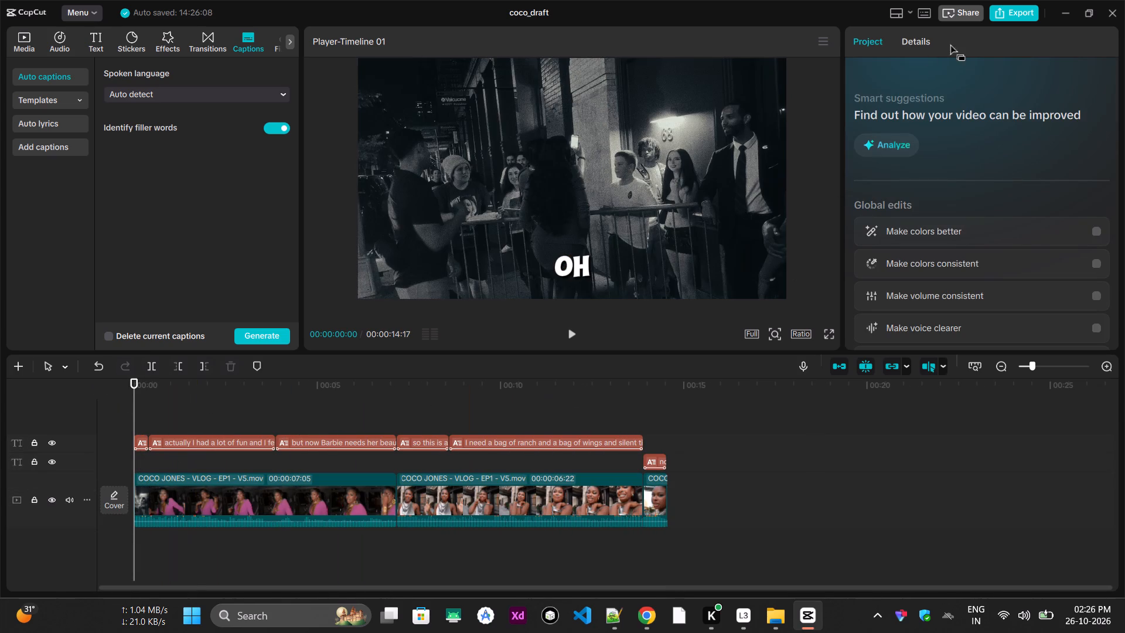
drag(703, 395, 144, 410)
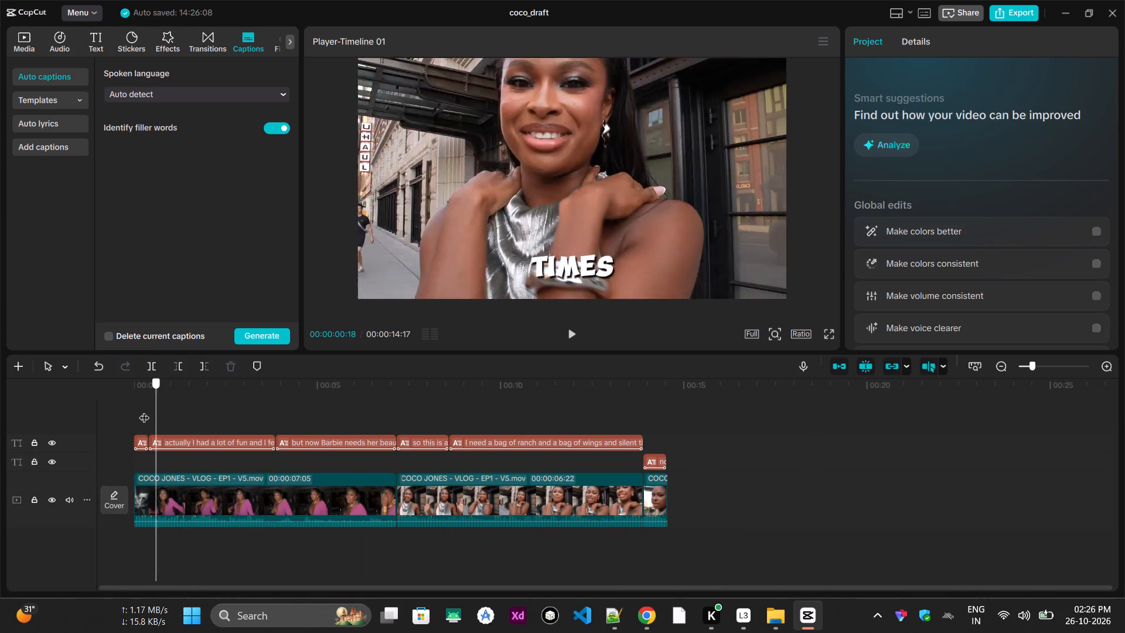
drag(144, 410, 103, 416)
drag(722, 408, 518, 451)
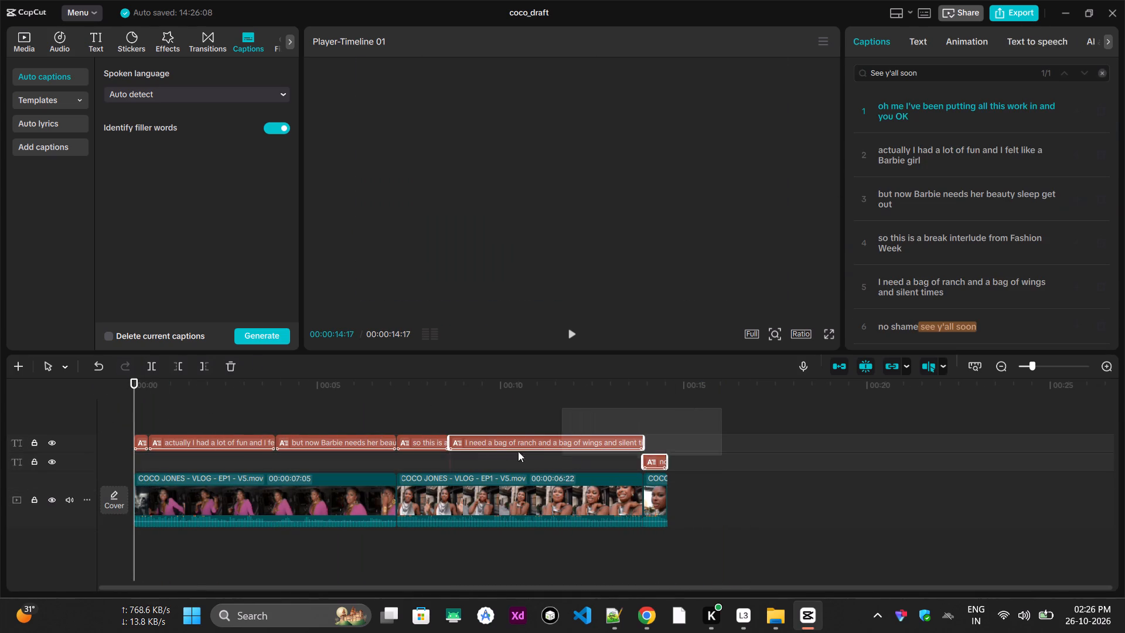
drag(518, 451, 120, 460)
key(Delete)
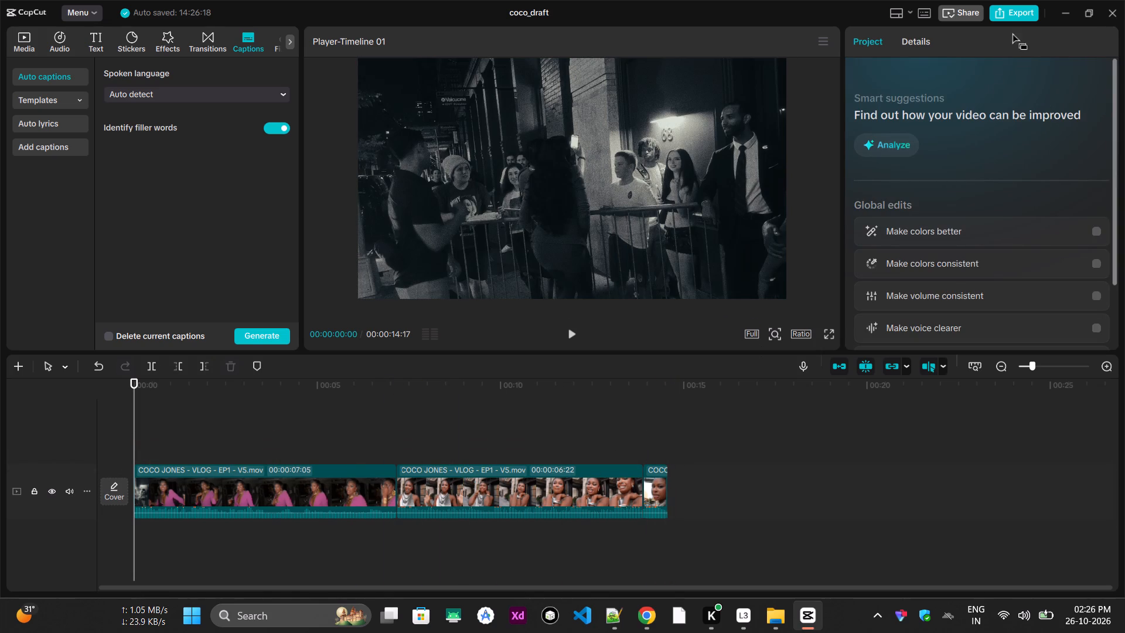
Open the export settings and set the destination to the coco folder inside Videos.
click(1005, 15)
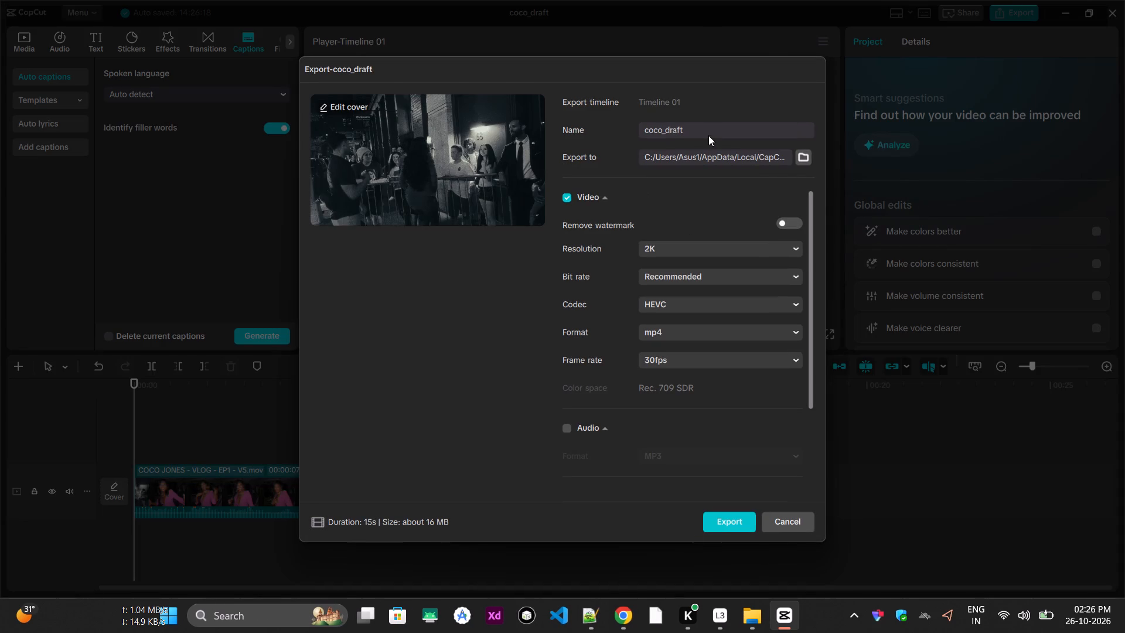
click(803, 160)
click(446, 94)
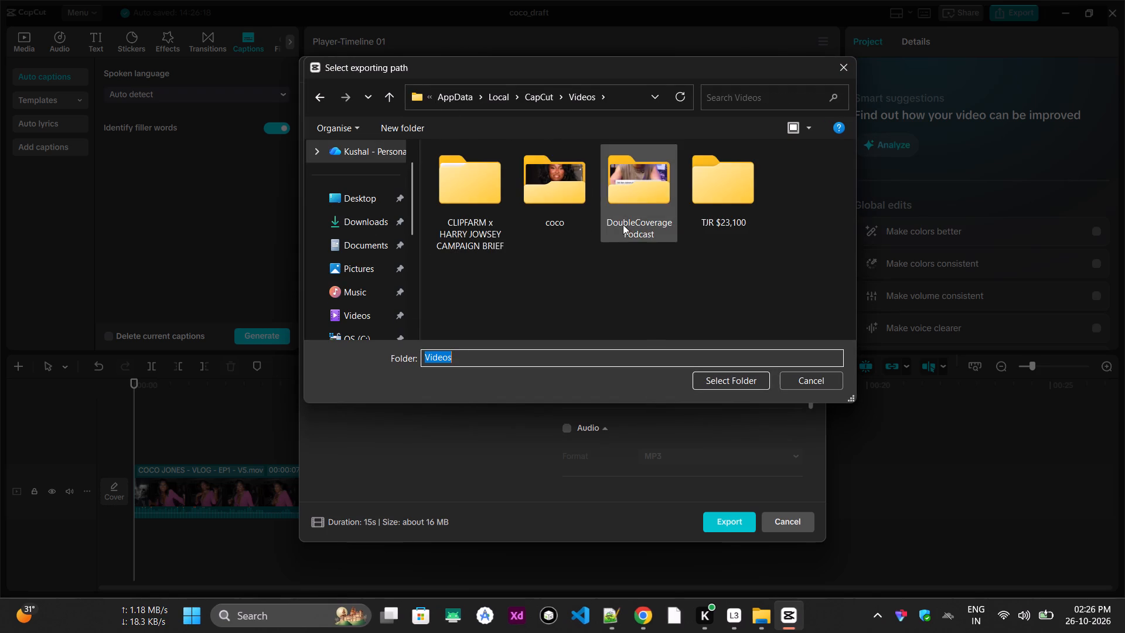
click(571, 183)
click(724, 381)
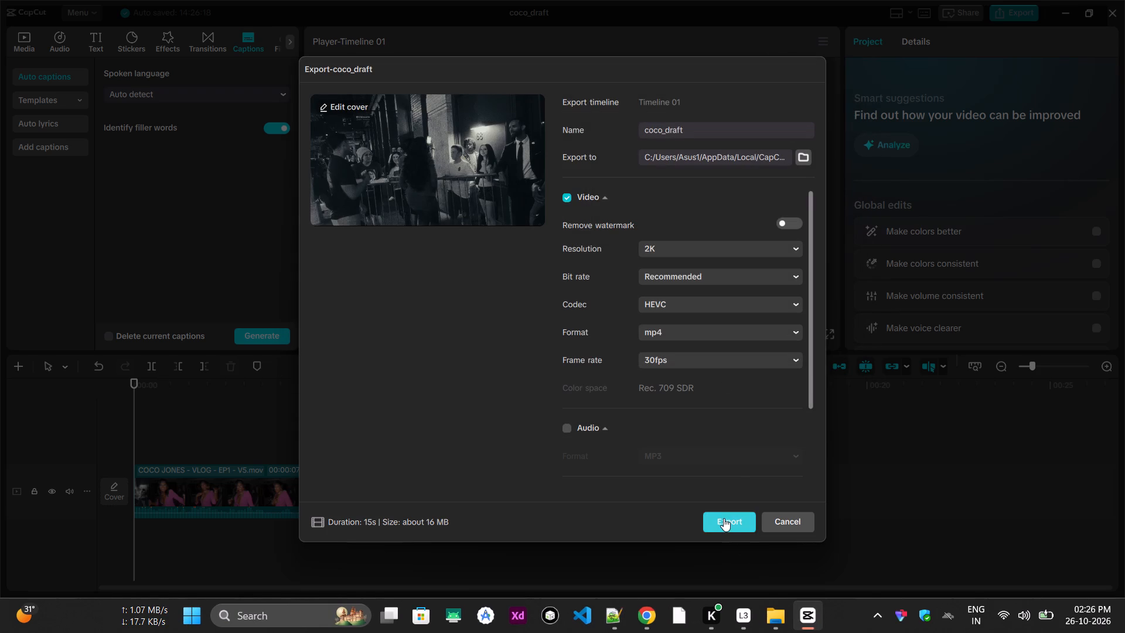
Set the export bit rate to Higher and export coco_draft, replacing the existing file.
click(667, 279)
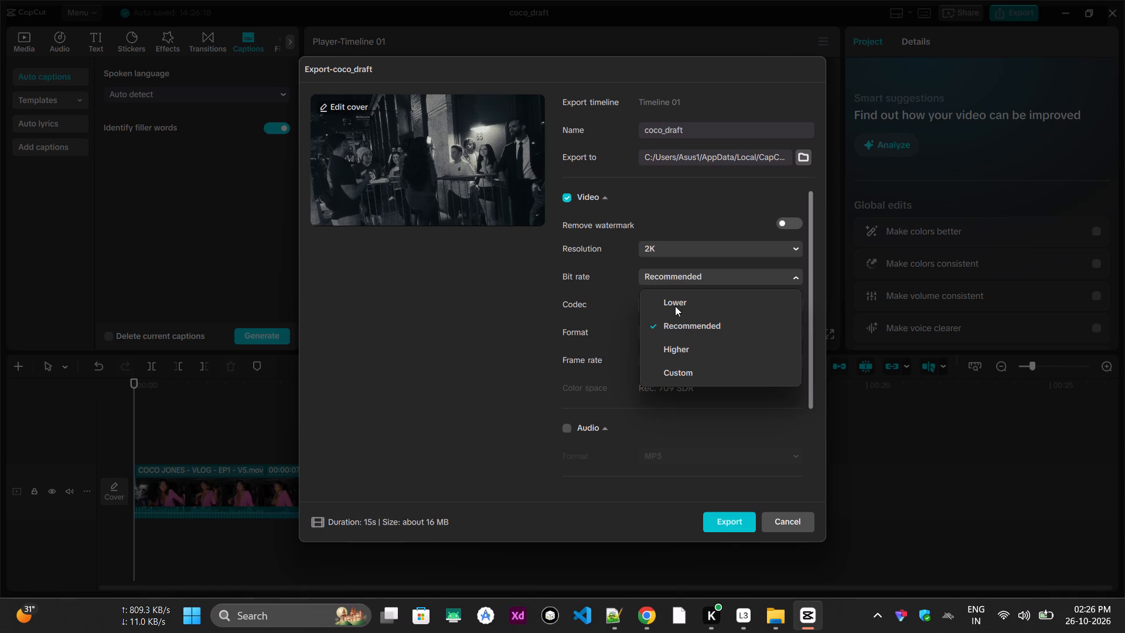
click(676, 355)
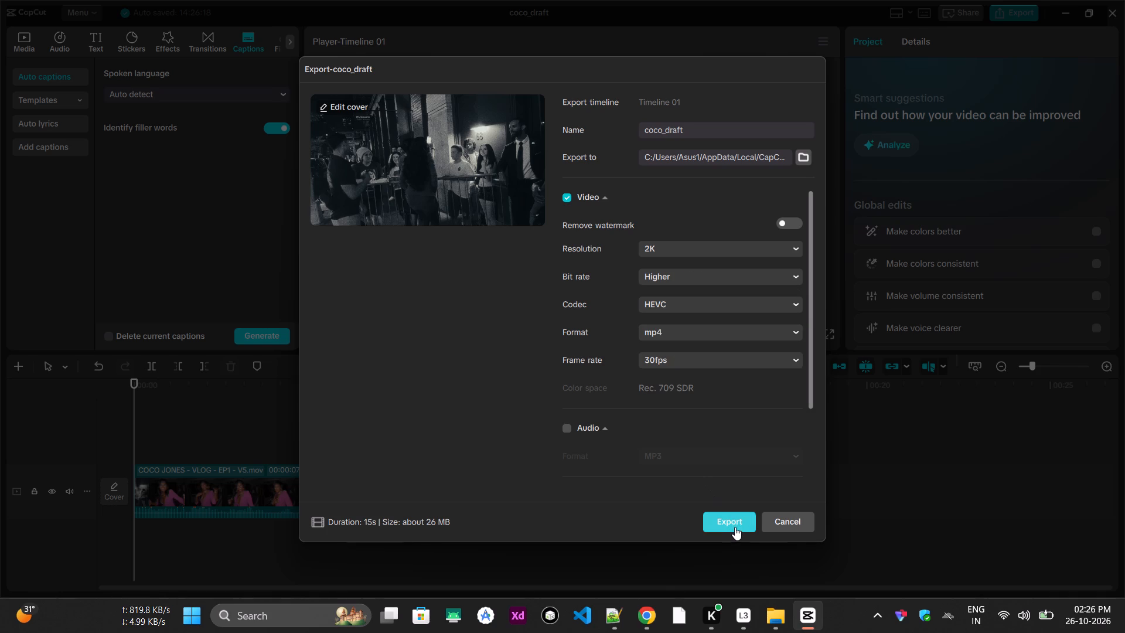
click(735, 527)
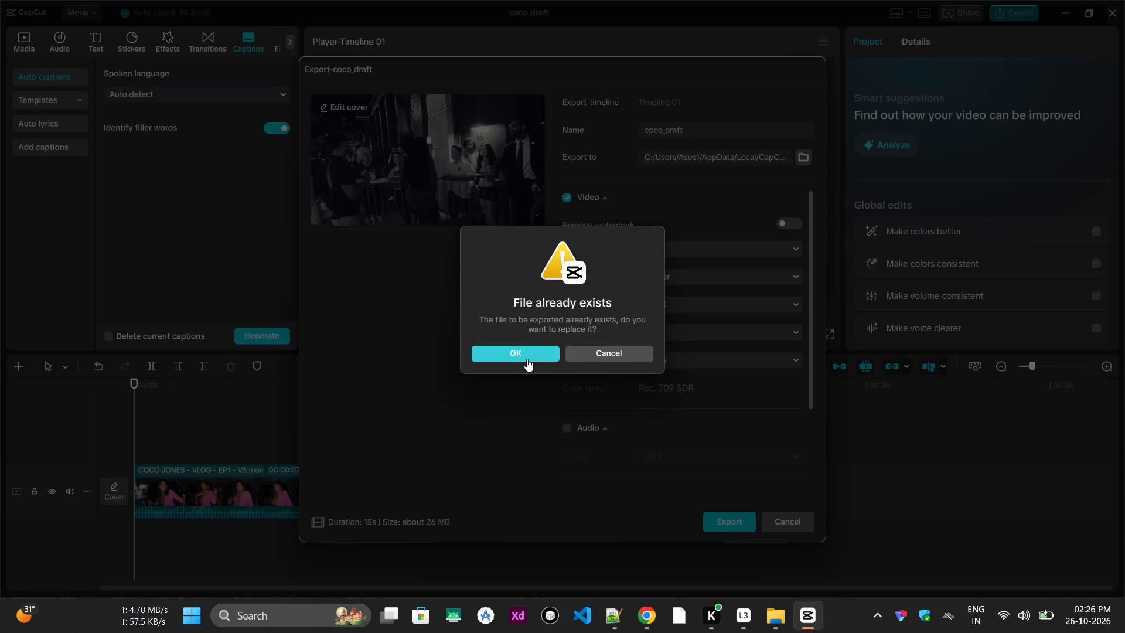
click(527, 359)
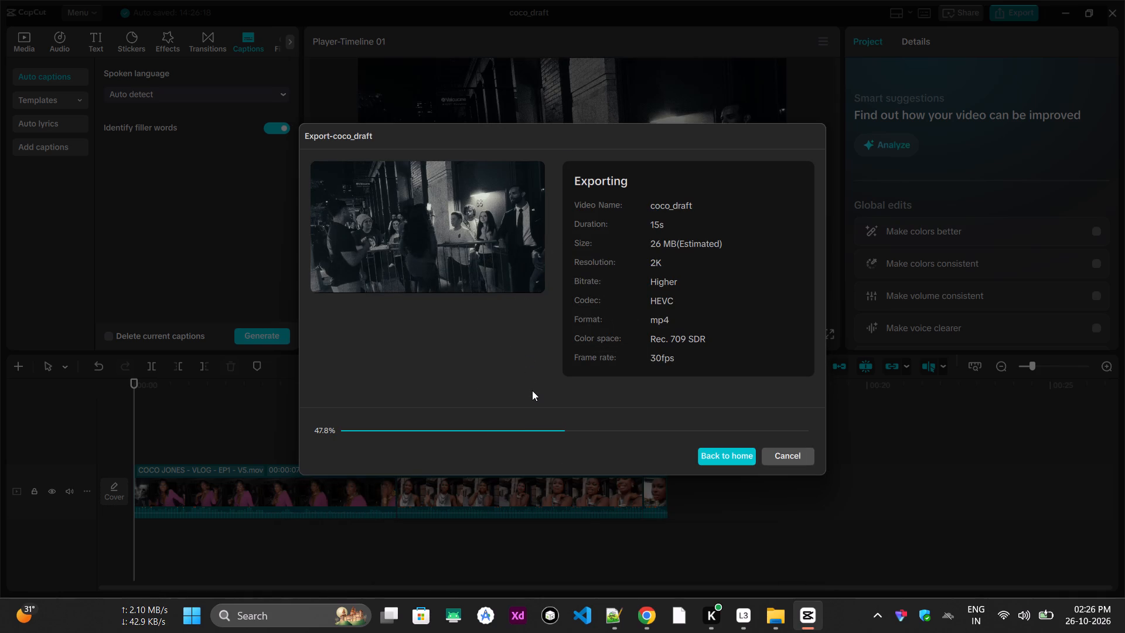
Switch to Proton VPN and connect to the fastest free server.
click(905, 622)
click(935, 345)
click(452, 360)
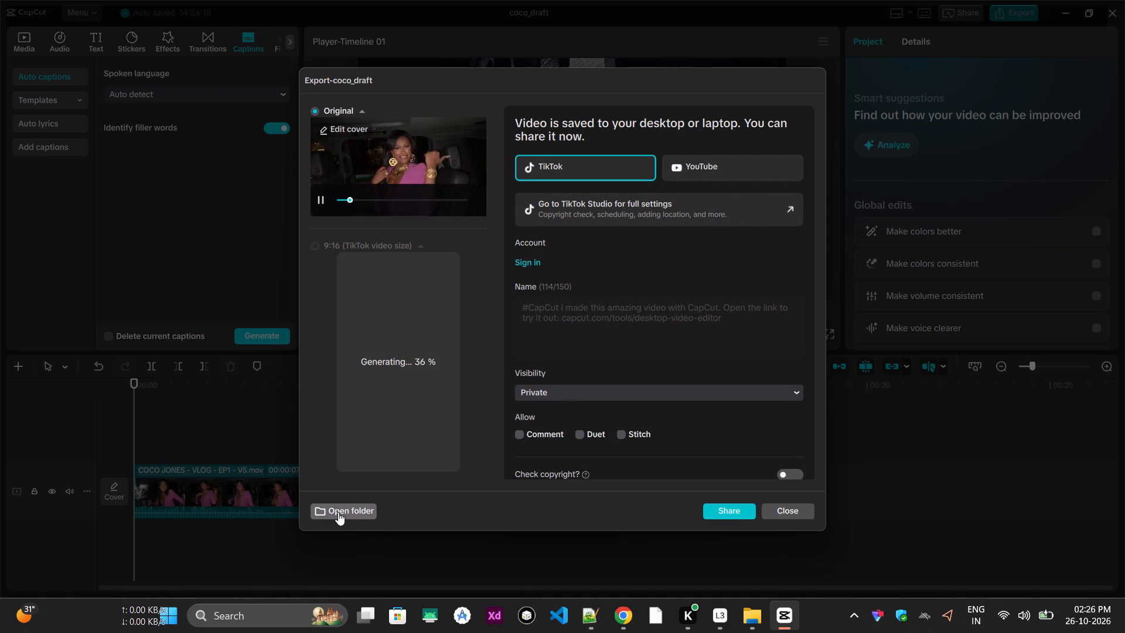
Close the existing File Explorer windows and open the folder containing the exported coco_draft video.
right_click(756, 612)
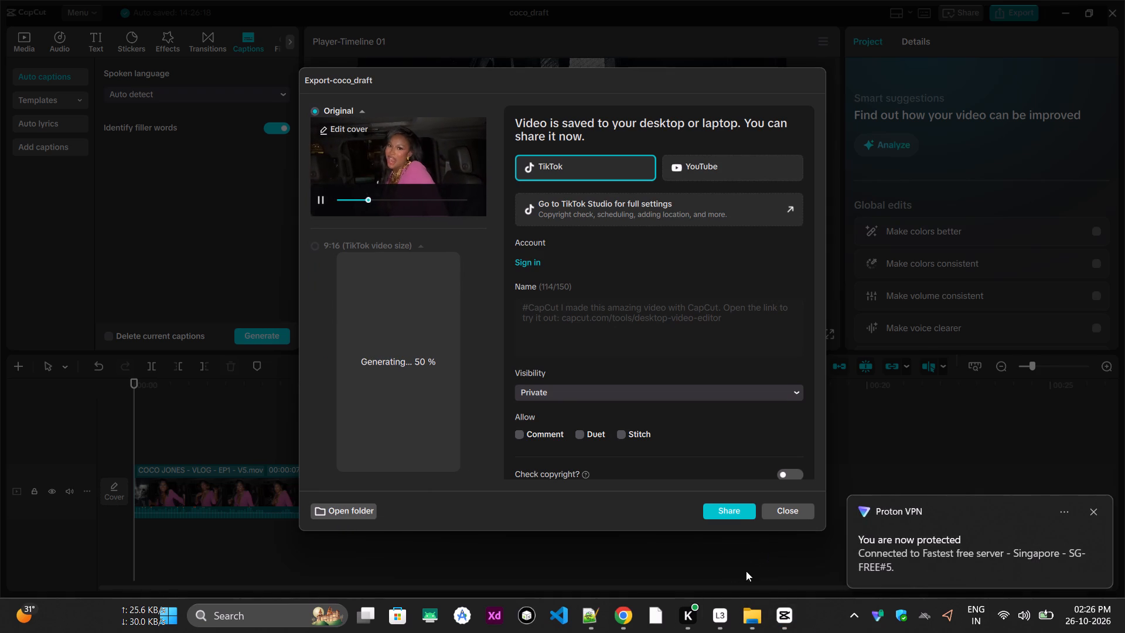
right_click(746, 611)
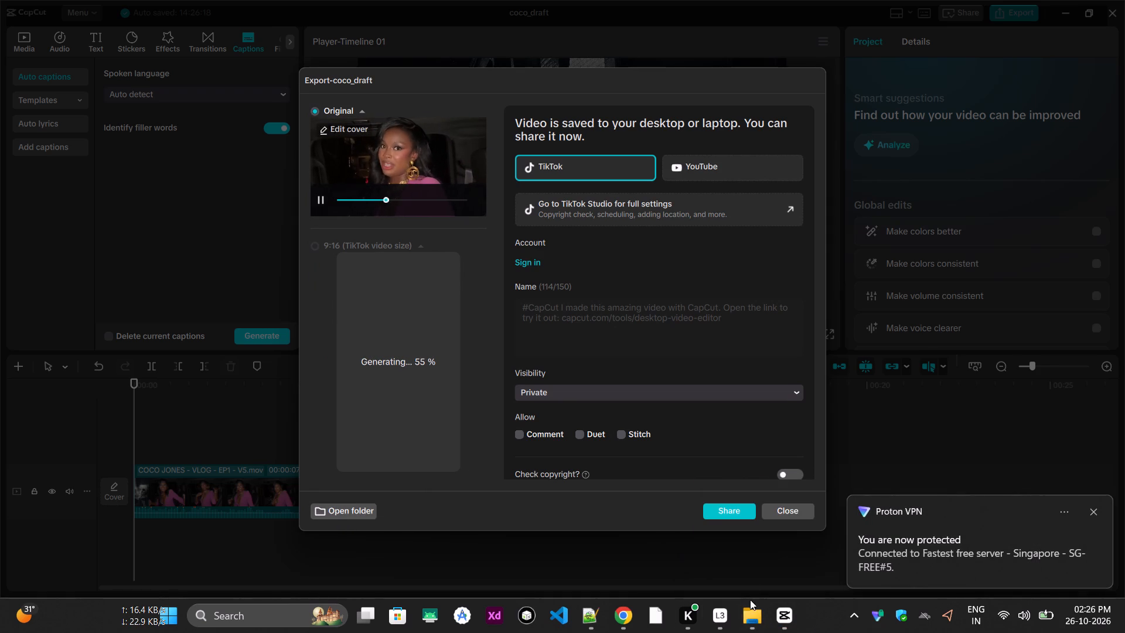
click(710, 572)
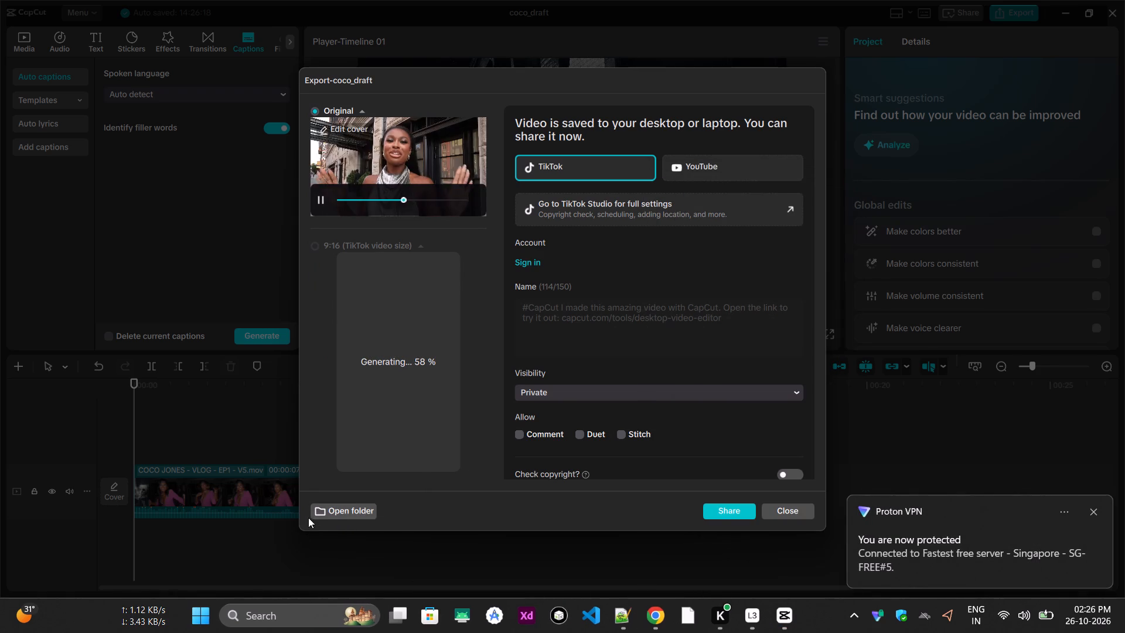
click(315, 513)
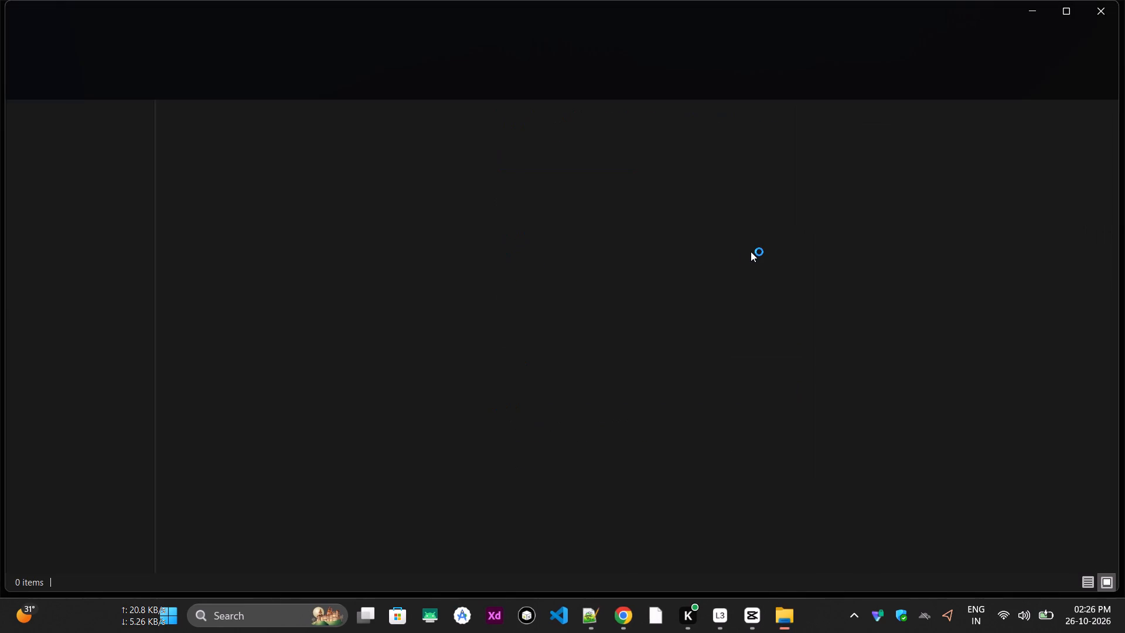
key(alt+Tab)
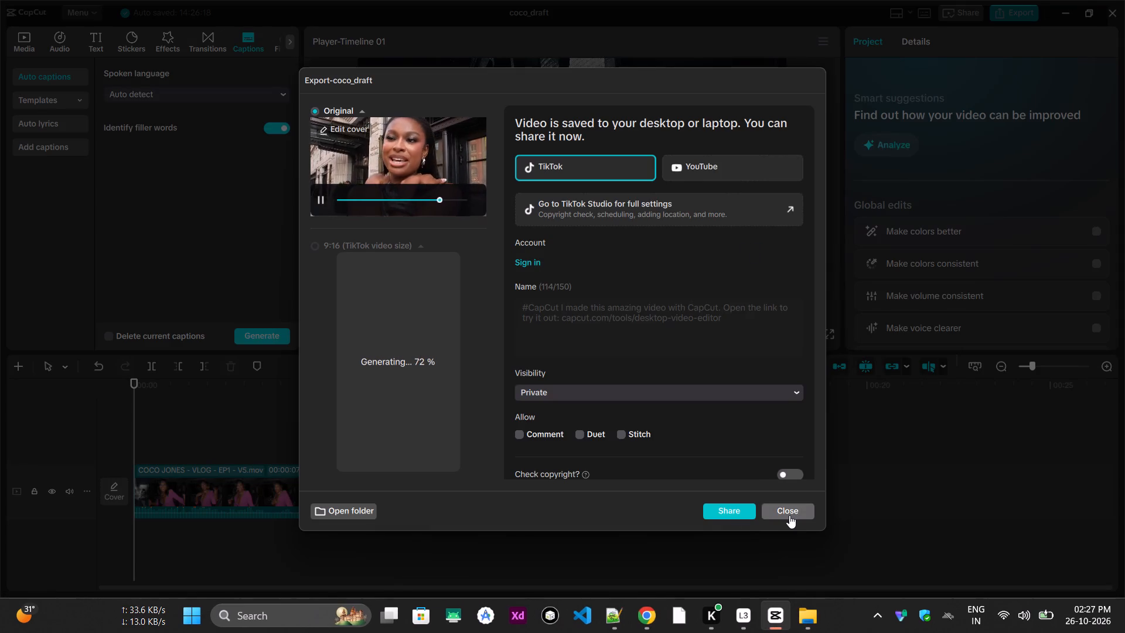
Dismiss the export window, close the coco_draft project and open the coco (1) project.
click(789, 515)
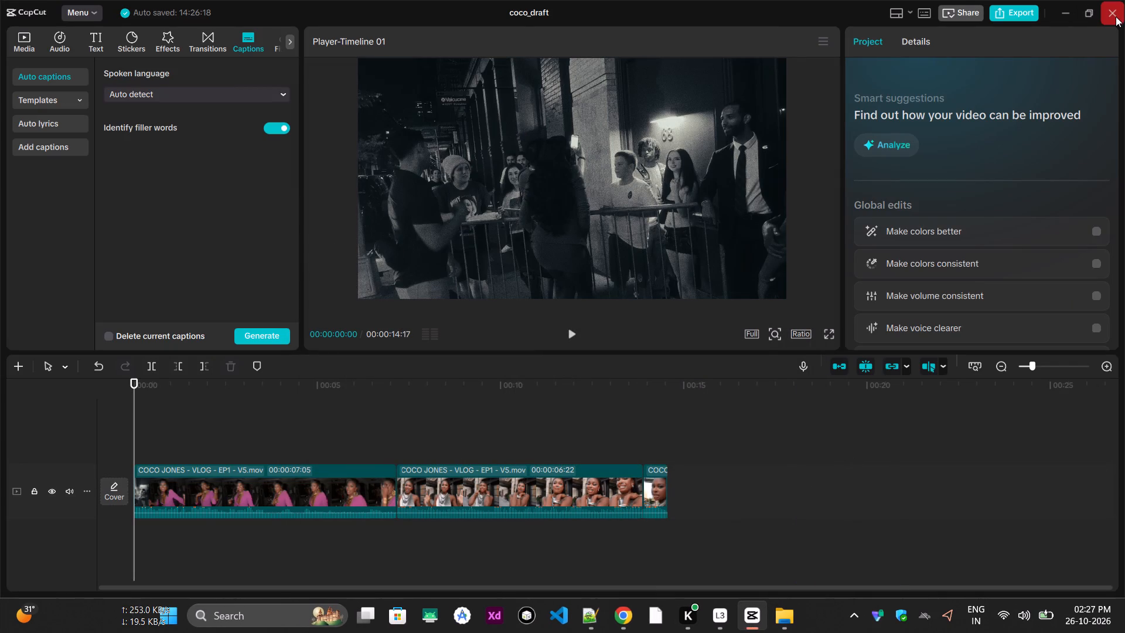
click(1116, 16)
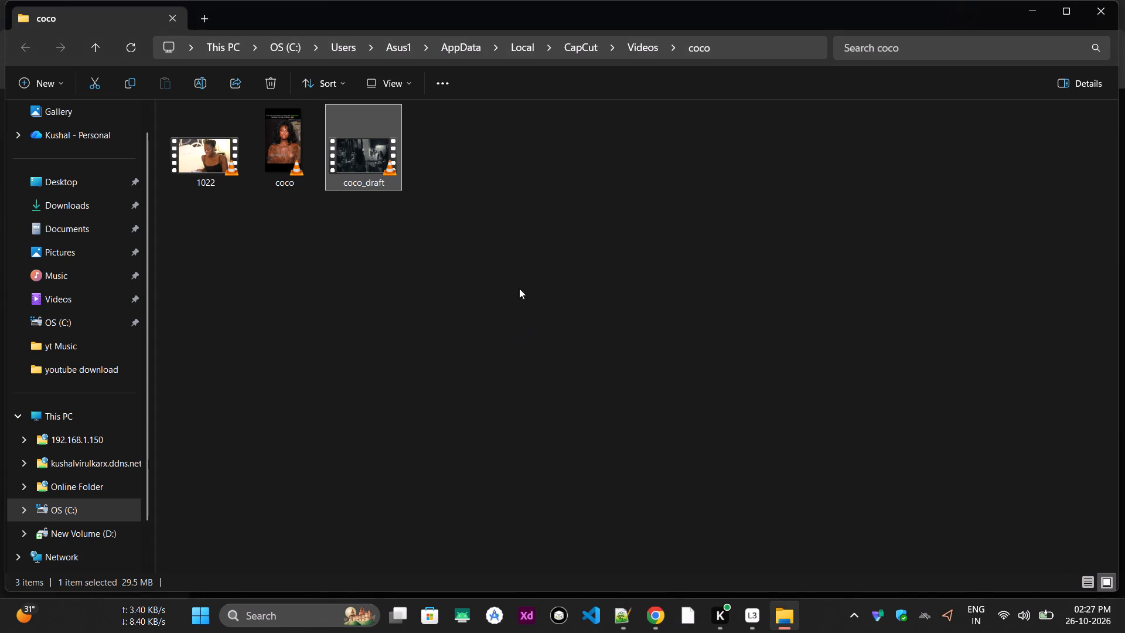
scroll(522, 445, down, 7)
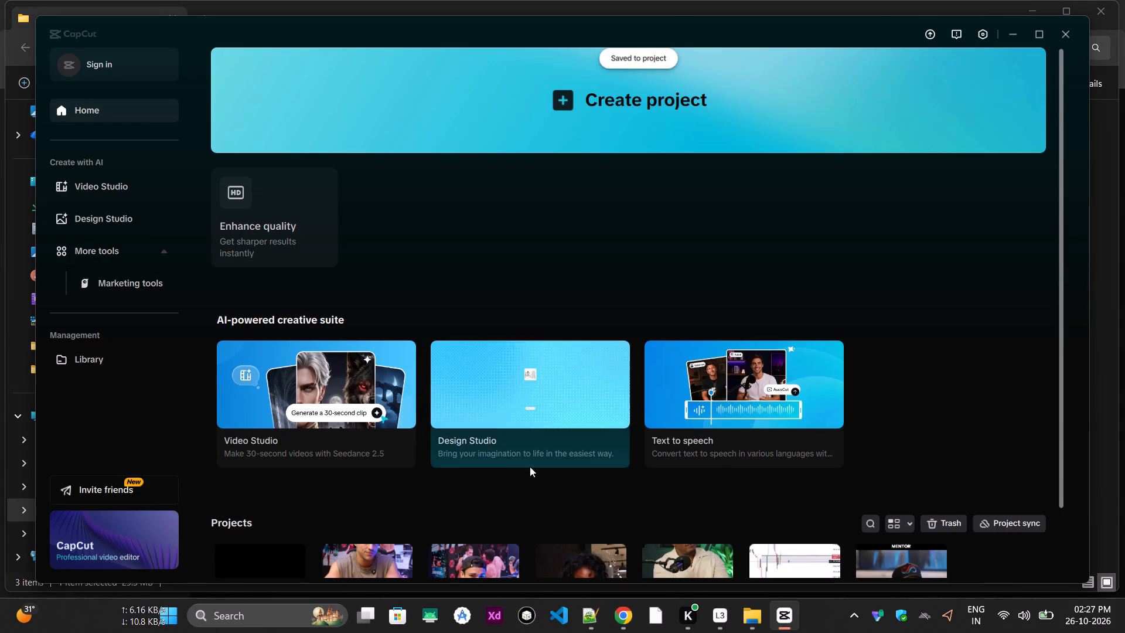
scroll(472, 511, down, 3)
click(591, 514)
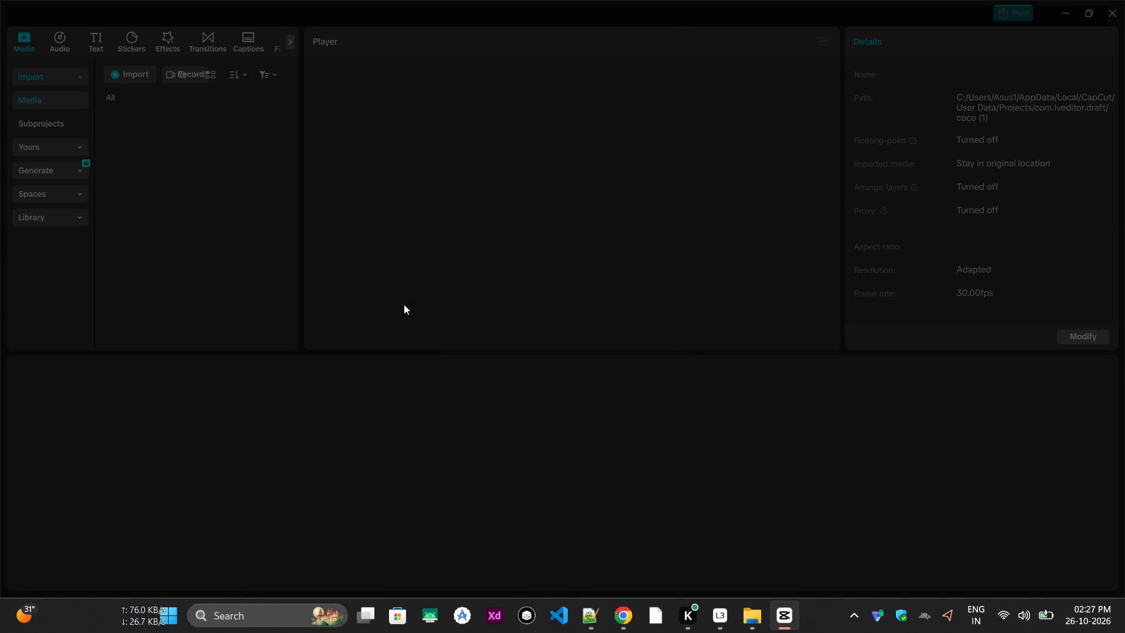
Play the coco (1) timeline from the start to review the existing captioned vertical edit.
scroll(340, 480, up, 4)
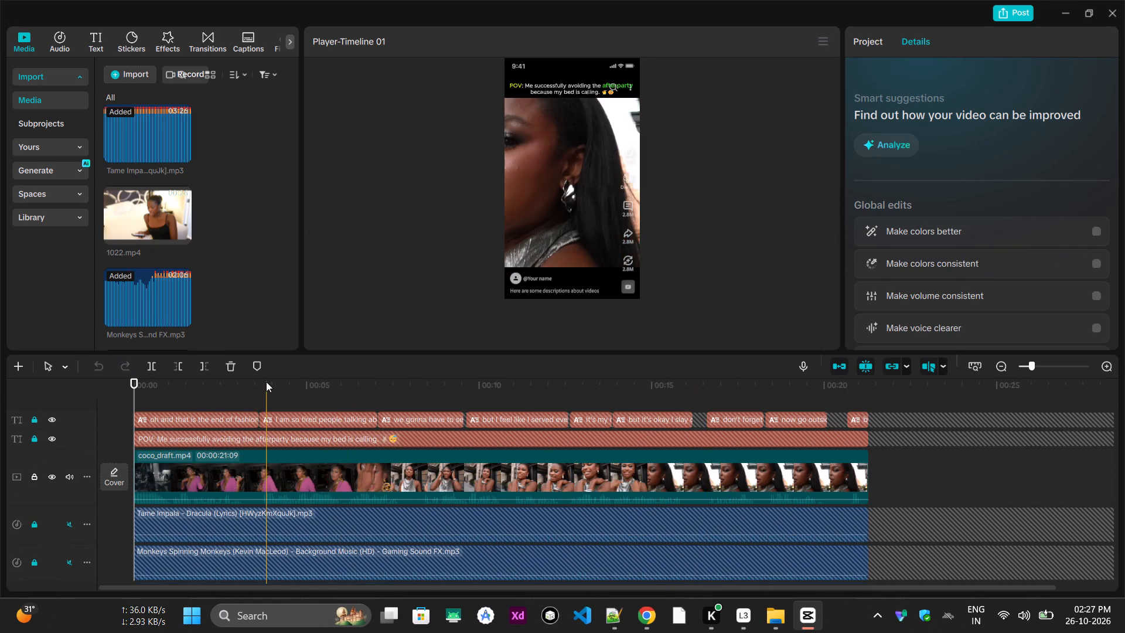
drag(266, 382, 81, 384)
key(space)
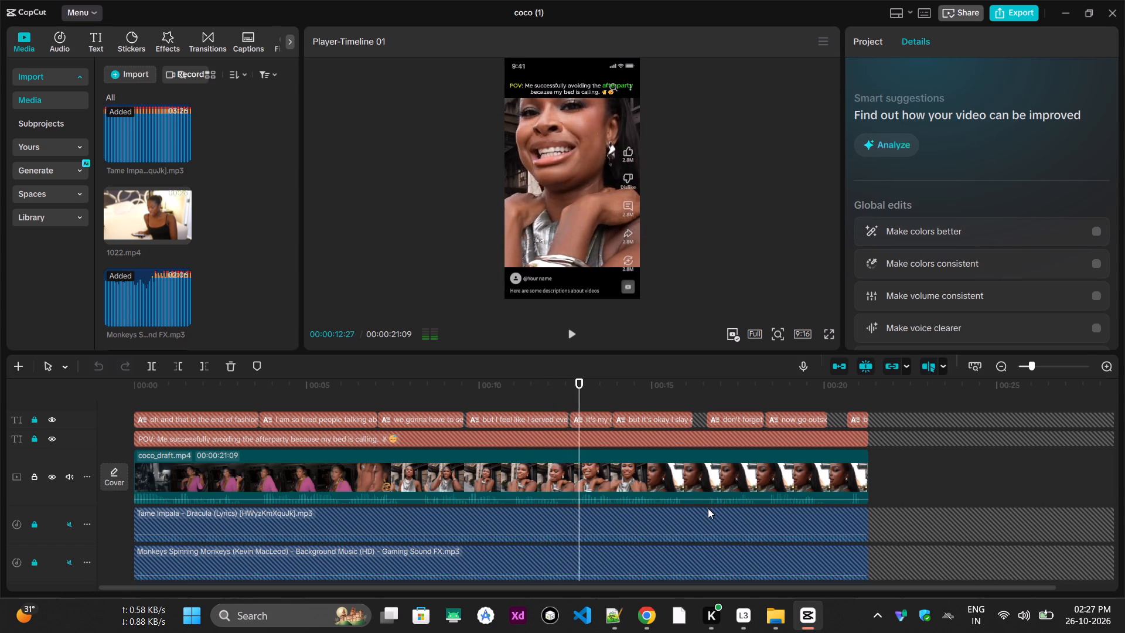
Add the newly exported coco_draft video from the coco folder to the main track, directly after the existing clip.
ctrl+scroll(707, 508, down, 5)
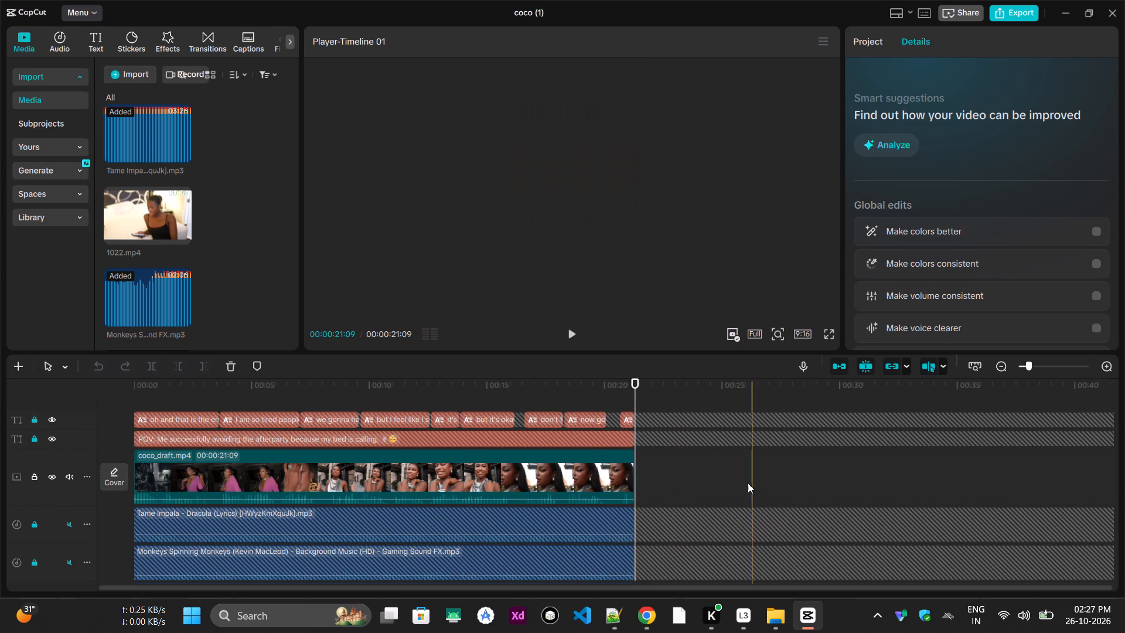
click(652, 393)
key(alt+Tab)
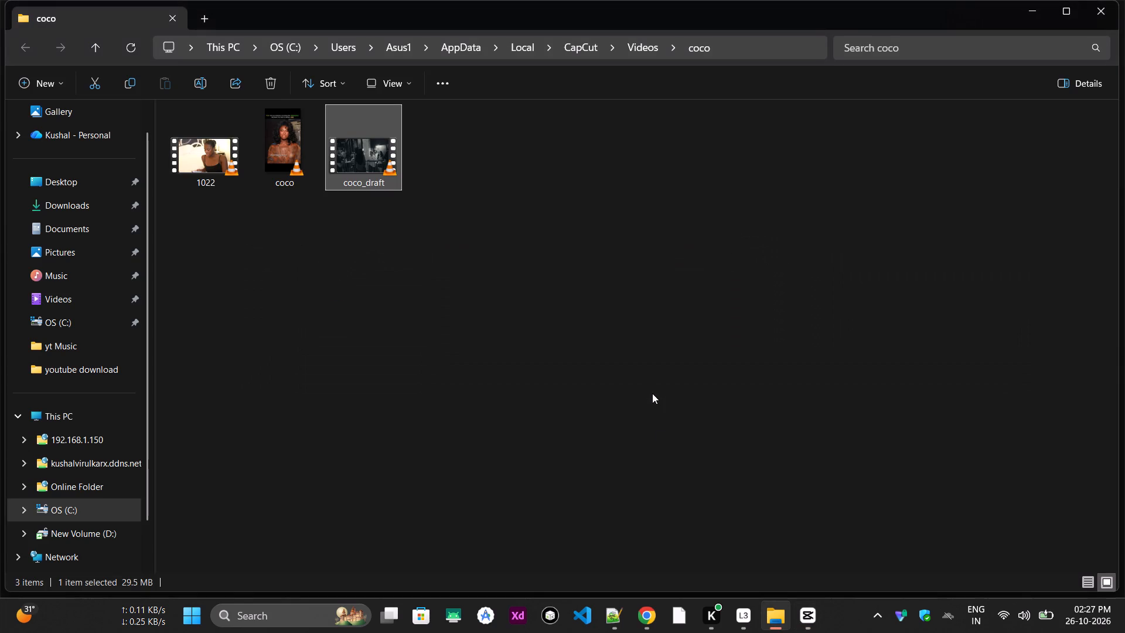
drag(380, 165, 703, 580)
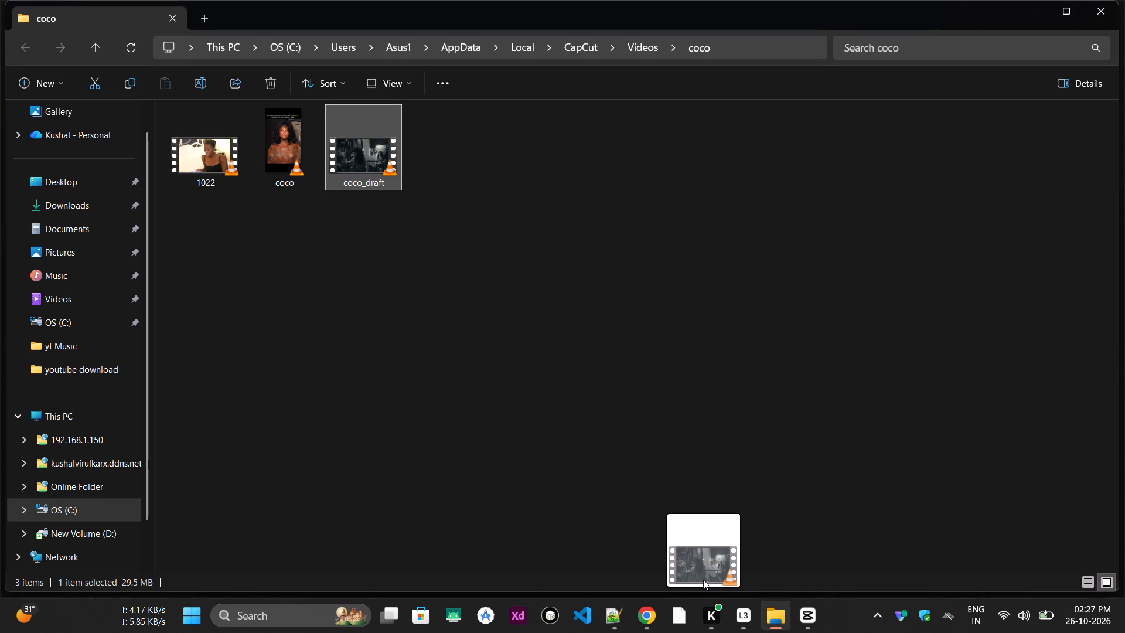
drag(703, 580, 705, 486)
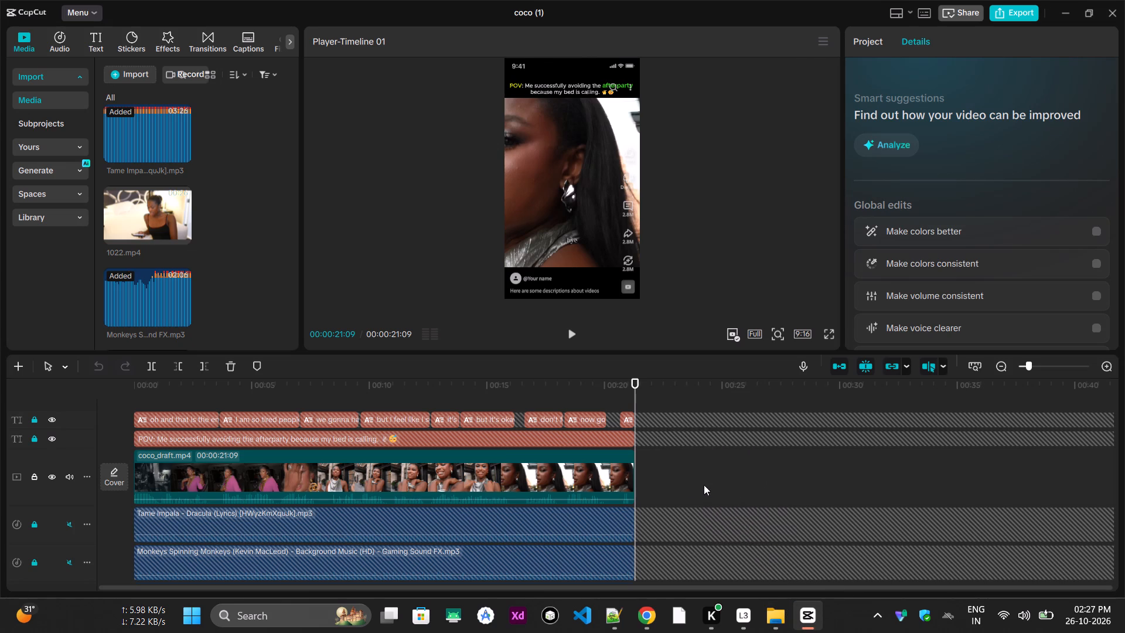
drag(698, 432, 698, 528)
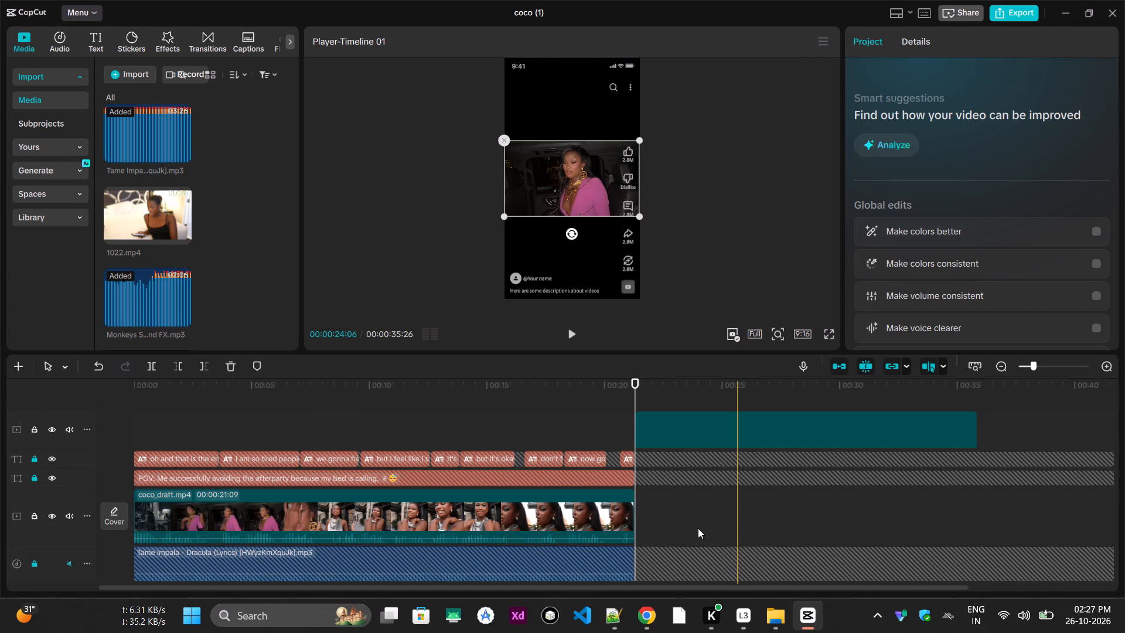
drag(698, 528, 698, 528)
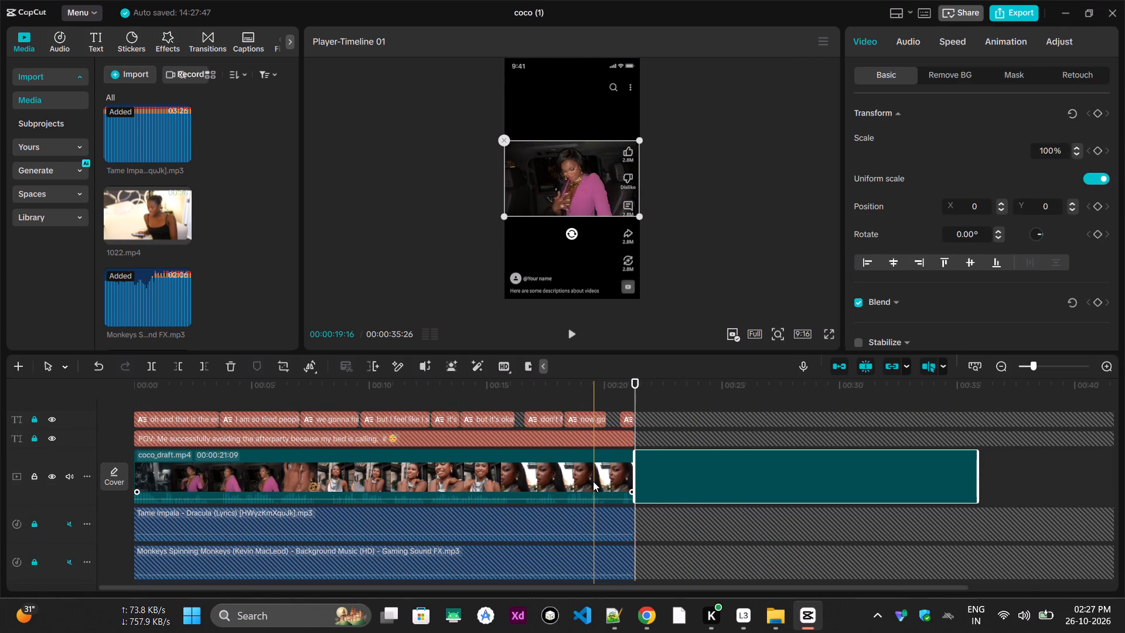
Copy the old clip's scale to the new coco_draft clip, setting it to 223%.
click(593, 481)
scroll(1021, 192, up, 4)
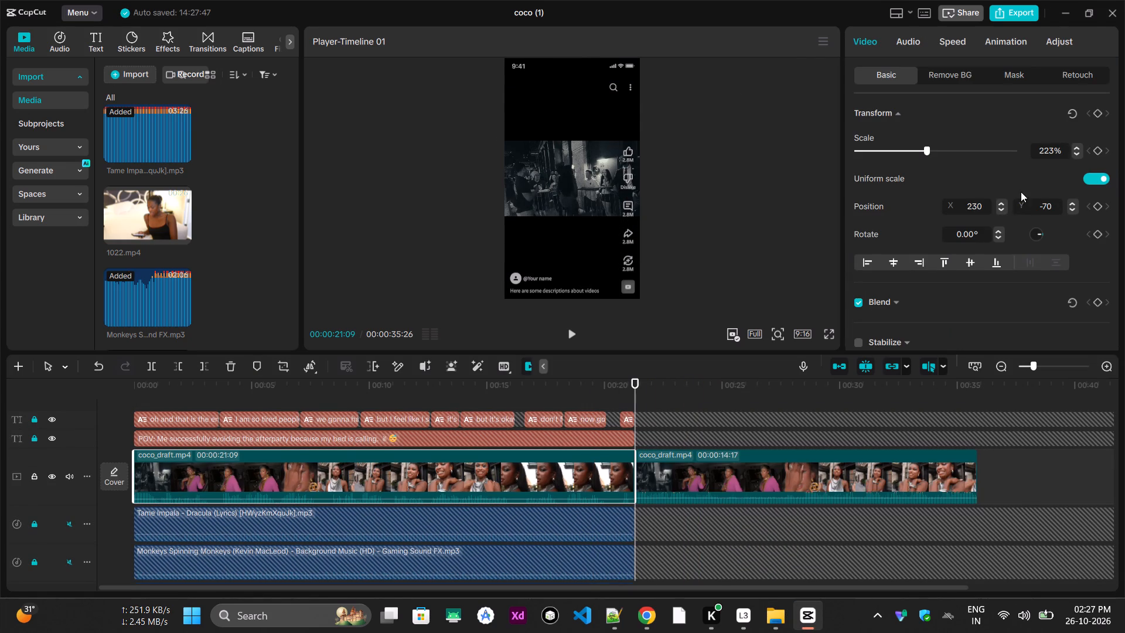
click(1044, 154)
key(ctrl+a)
key(ctrl+c)
key(ctrl+c)
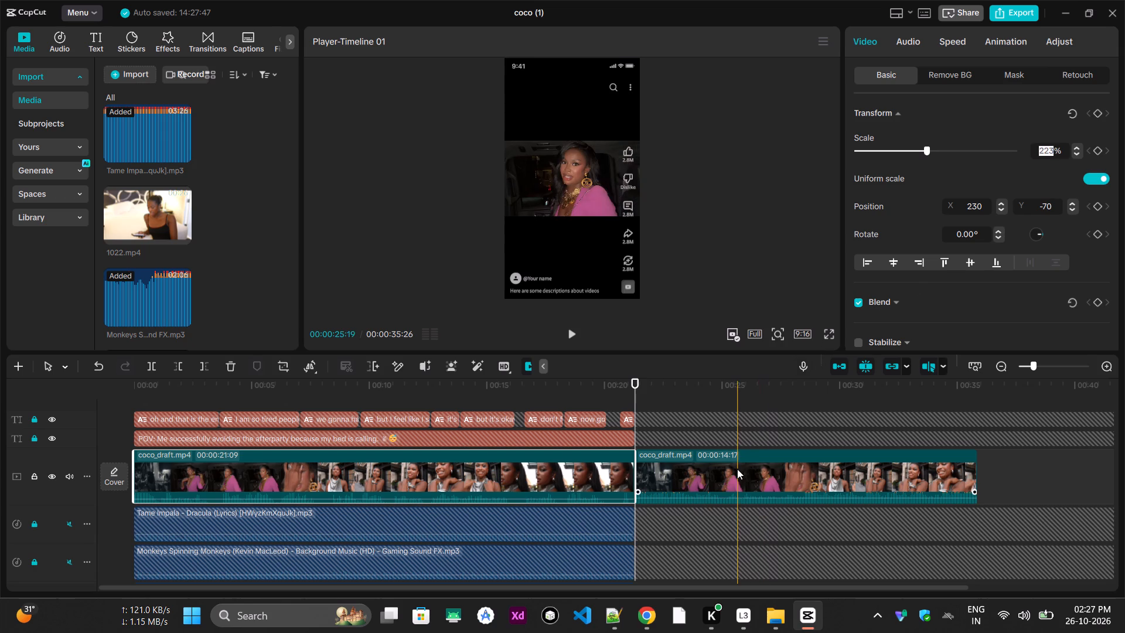
click(737, 469)
click(1046, 149)
key(ctrl+a)
key(ctrl+v)
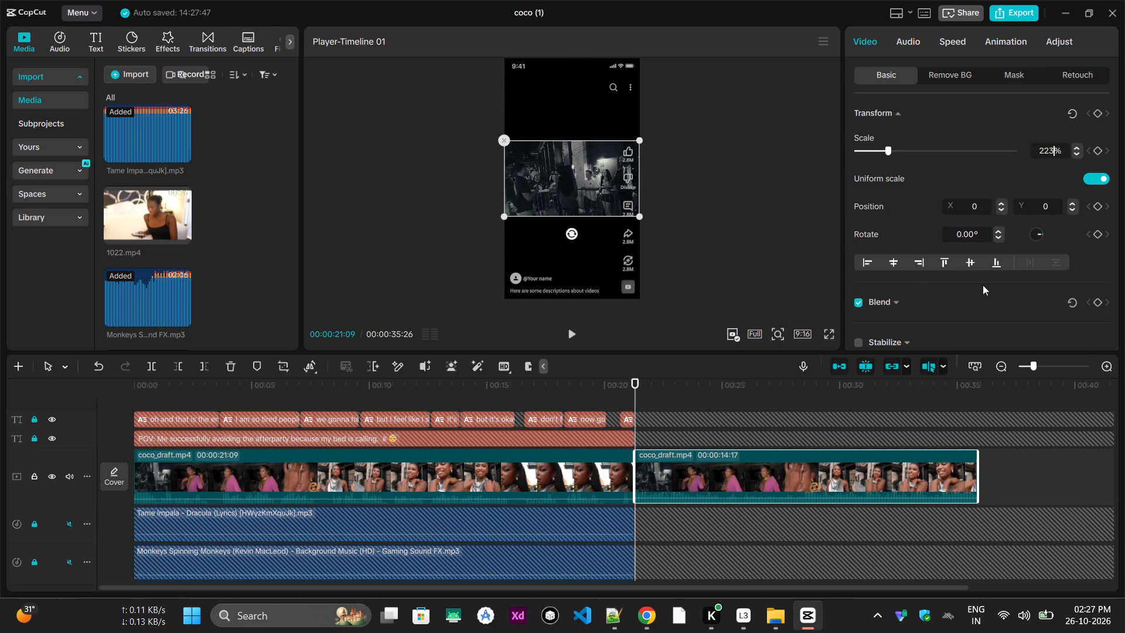
Copy the old clip's X position to the new coco_draft clip, setting it to 230.
click(580, 474)
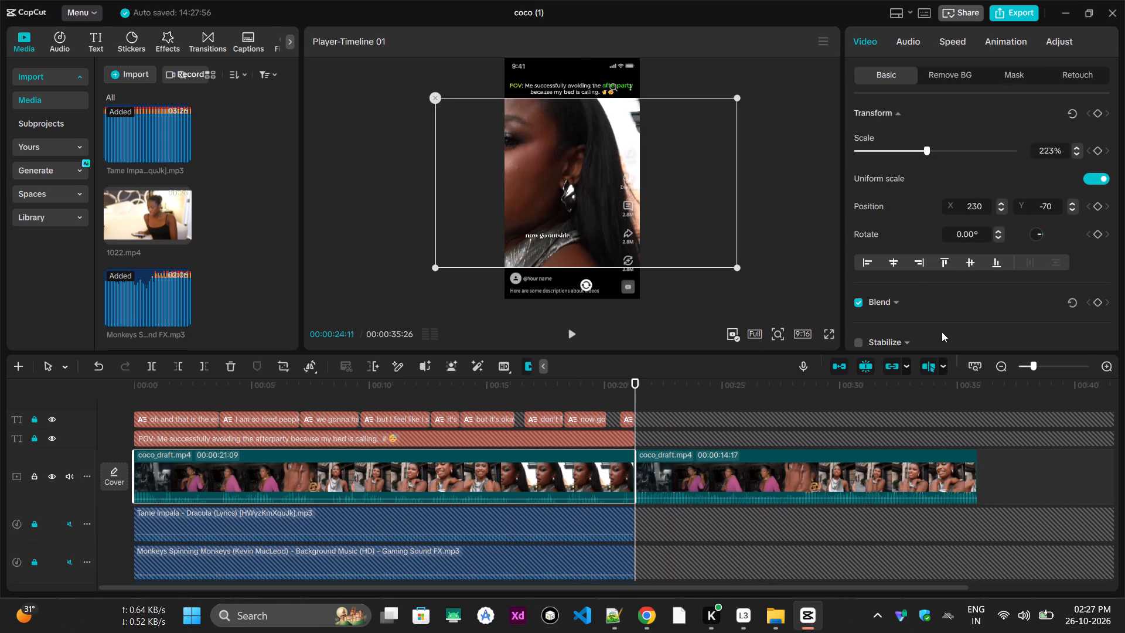
click(971, 212)
key(ctrl+a)
key(ctrl+c)
key(ctrl+c)
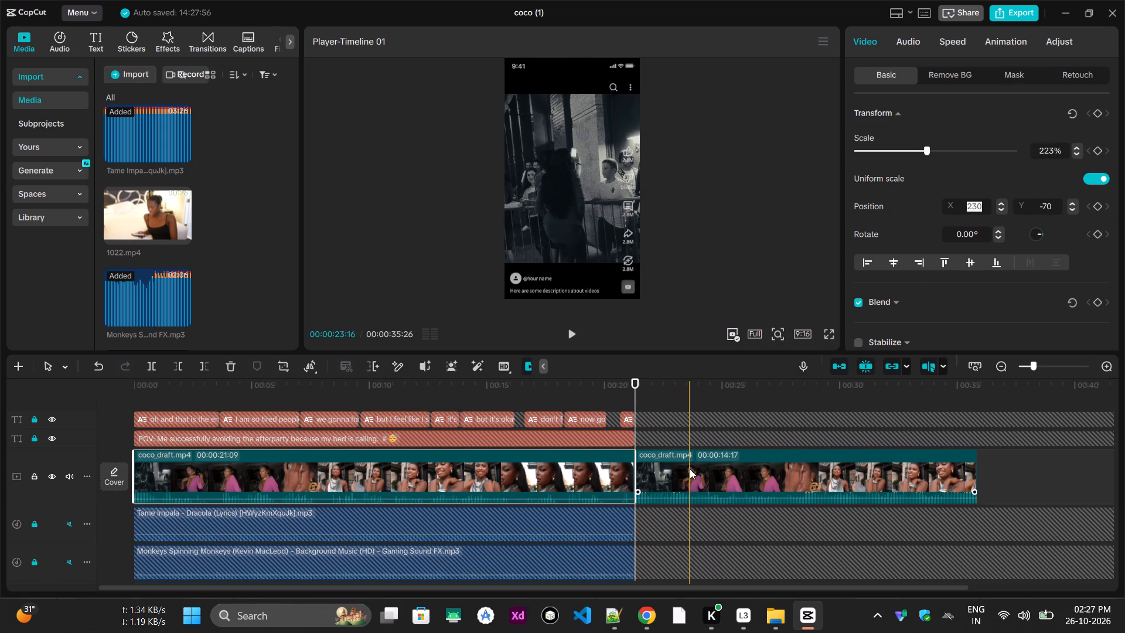
click(690, 469)
click(976, 205)
key(ctrl+a)
key(ctrl+v)
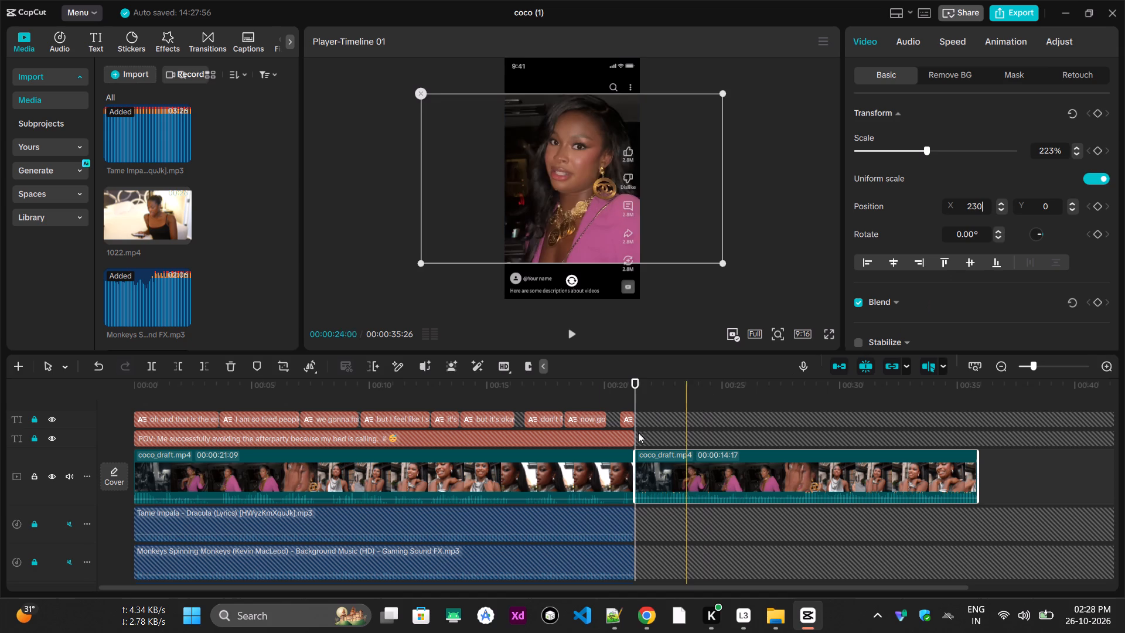
Copy the old clip's Y position to the new coco_draft clip, setting it to -70.
click(582, 478)
click(1054, 205)
key(ctrl+a)
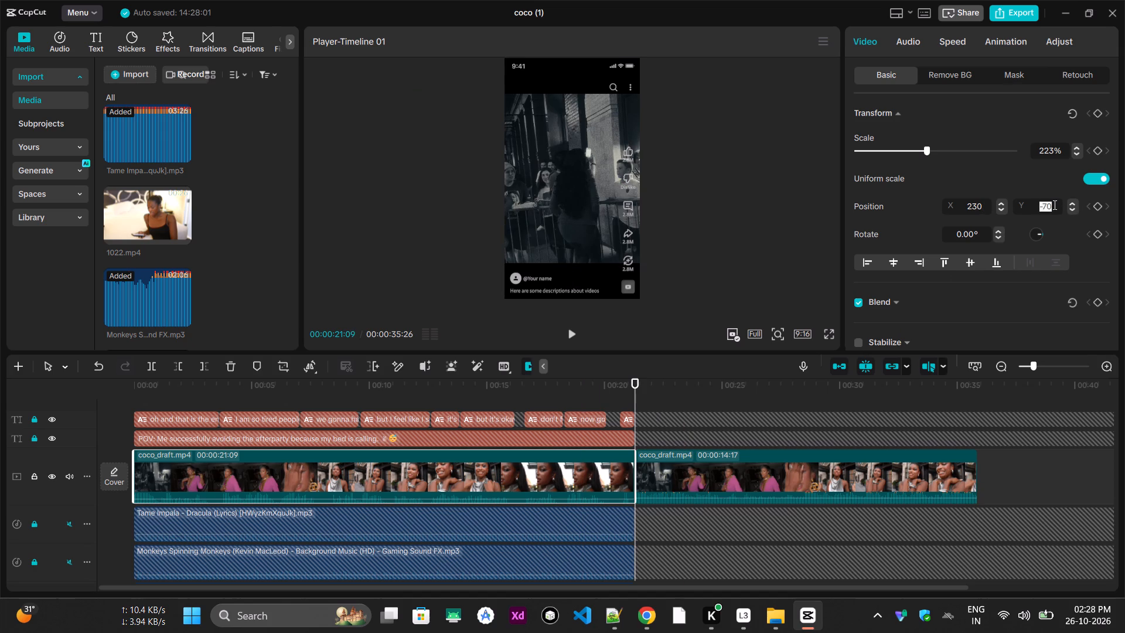
key(ctrl+v)
key(ctrl+z)
key(ctrl+c)
key(ctrl+c)
click(817, 476)
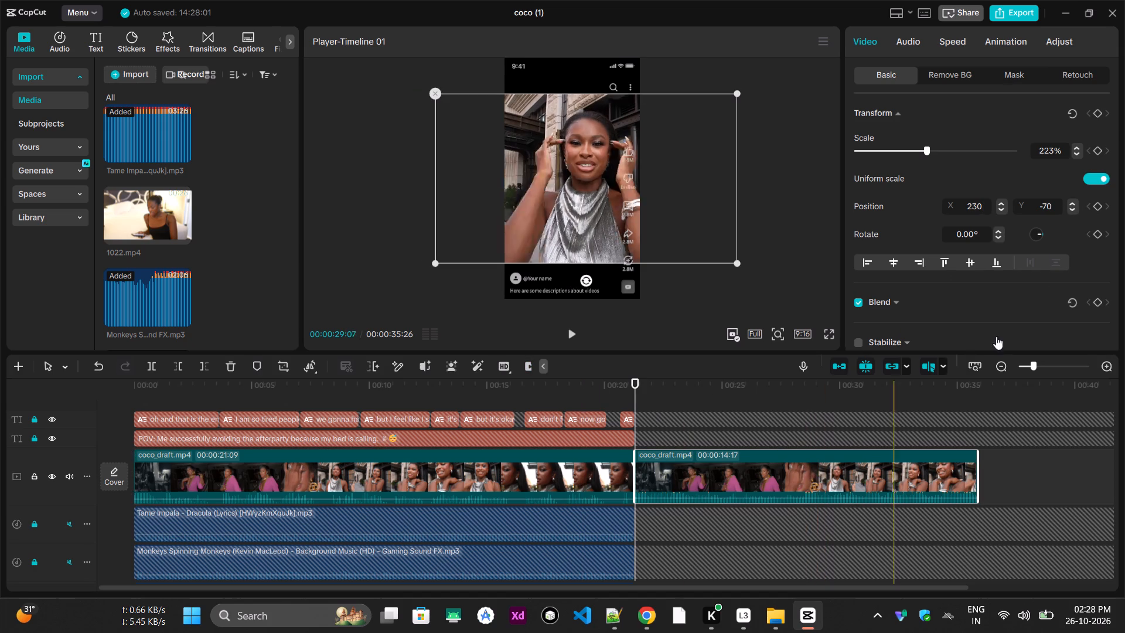
click(811, 462)
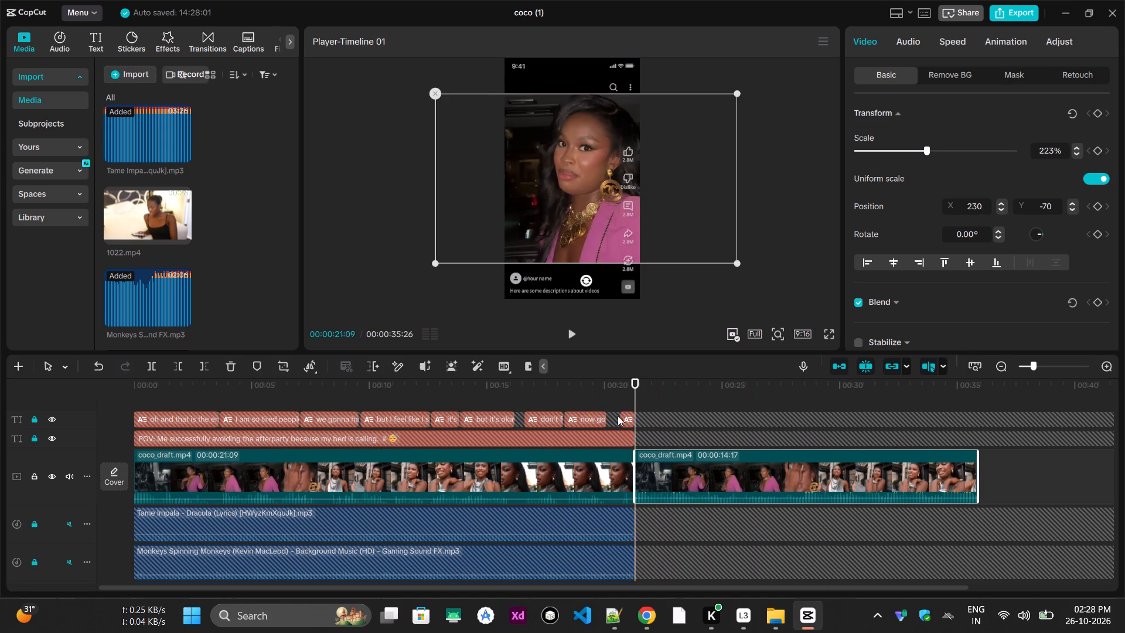
Delete the old 21:09 coco_draft clip from the main track so the new clip starts the timeline.
click(577, 461)
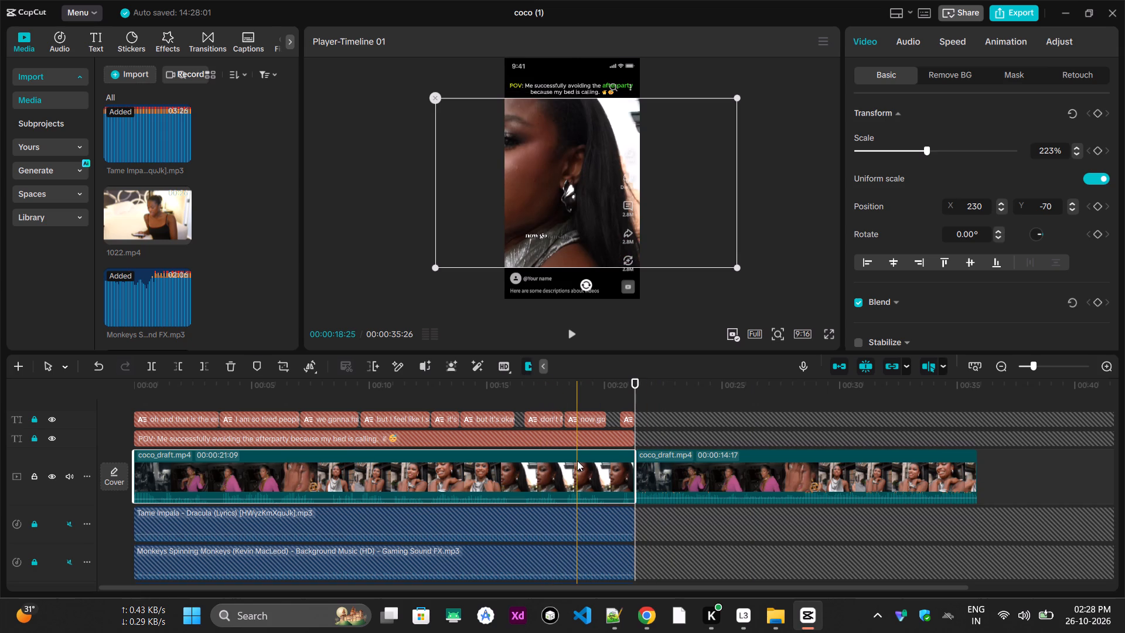
key(Delete)
Play the timeline from the start to check the new clip's framing and its timing against the captions.
drag(199, 383, 112, 383)
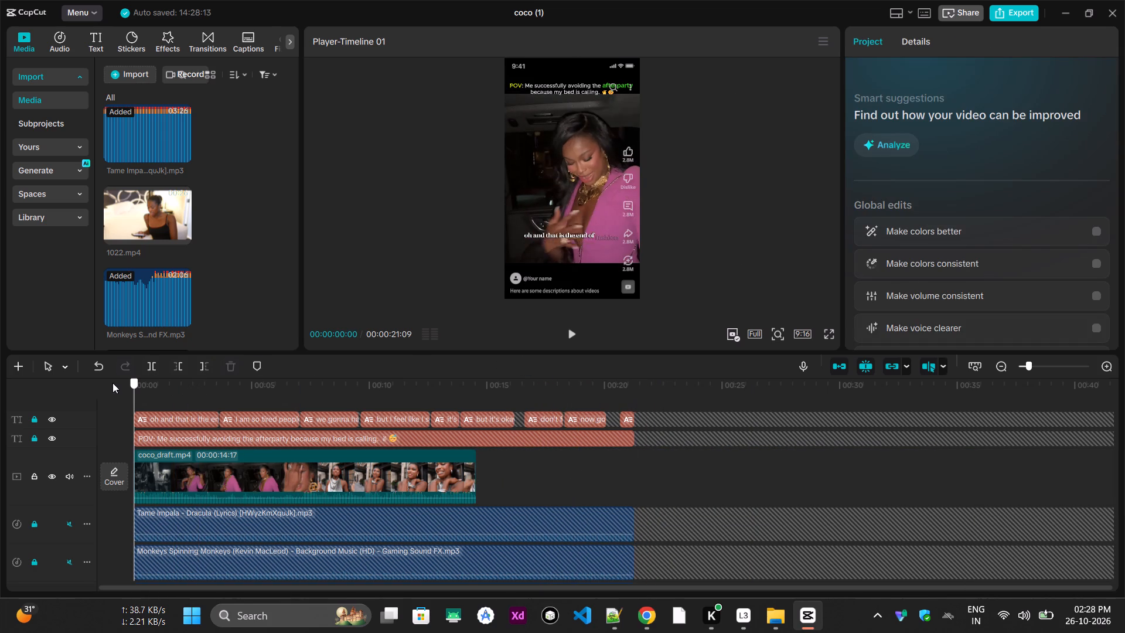
drag(112, 383, 109, 383)
key(space)
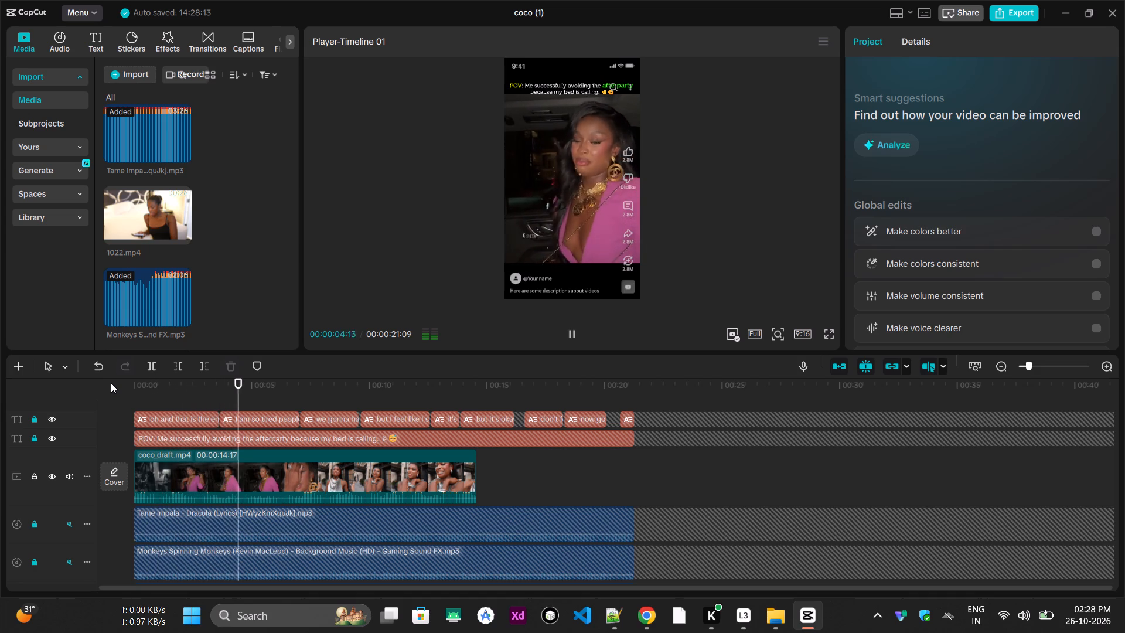
ctrl+scroll(567, 113, up, 7)
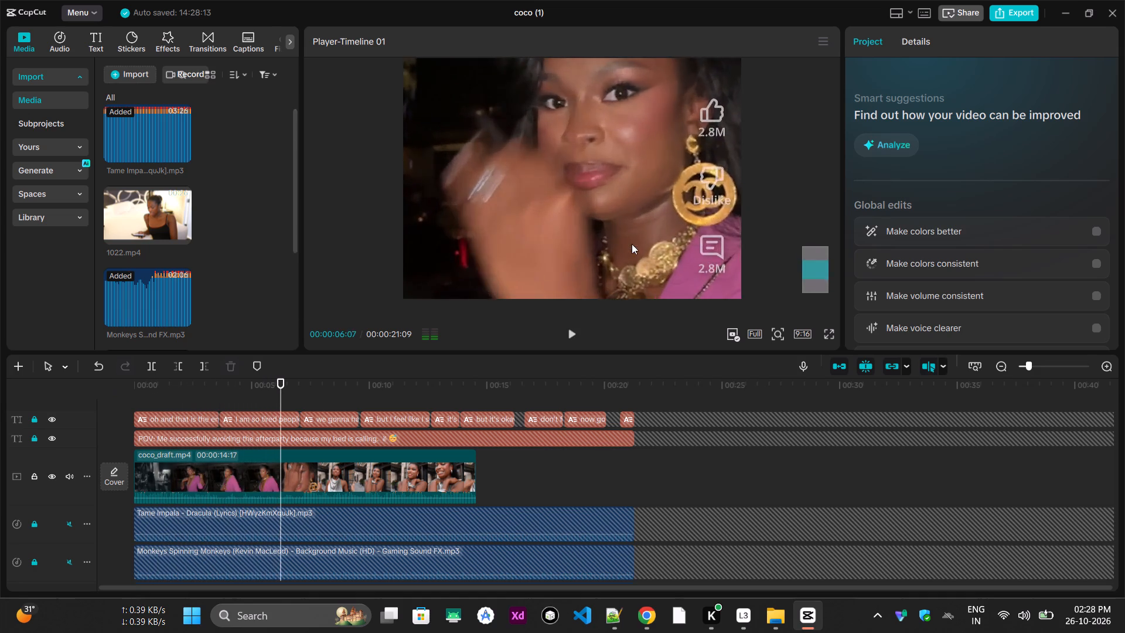
scroll(627, 240, up, 7)
ctrl+scroll(514, 203, down, 5)
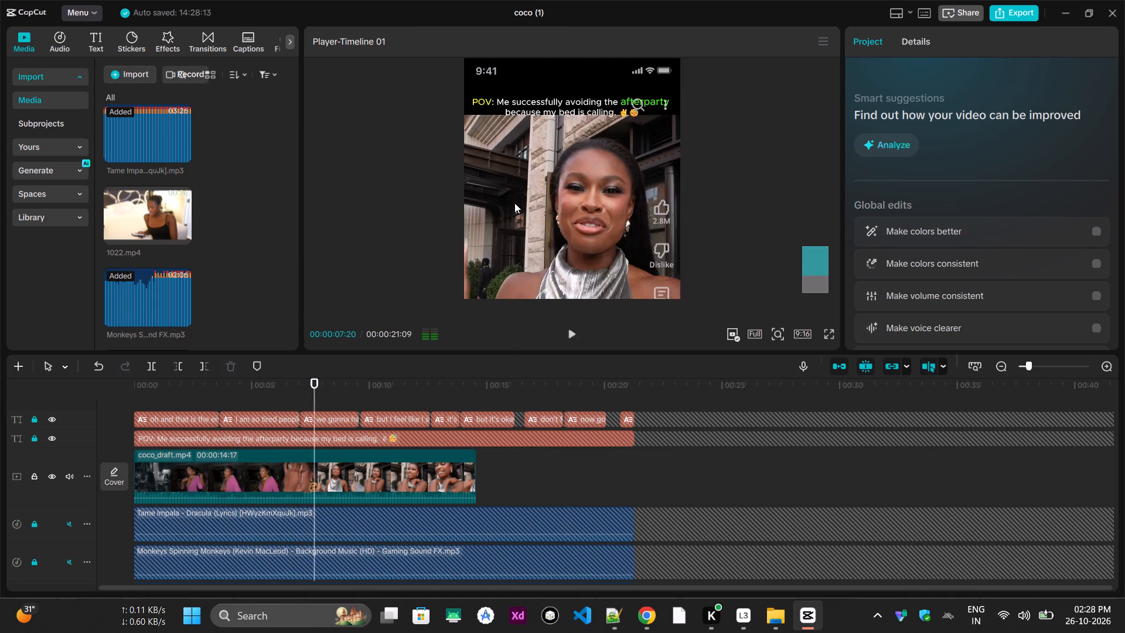
ctrl+scroll(514, 203, down, 4)
ctrl+scroll(539, 148, up, 5)
ctrl+scroll(565, 207, down, 3)
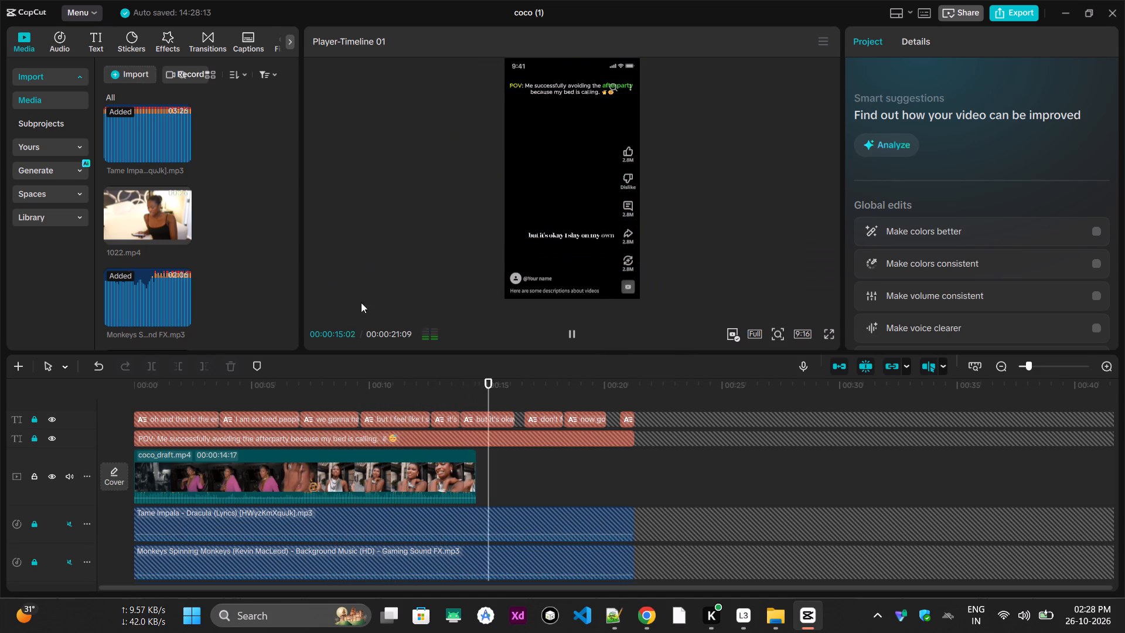
Cut the Tame Impala Dracula audio at 14:17, the end of the coco_draft clip, and relock its track.
click(481, 386)
click(479, 384)
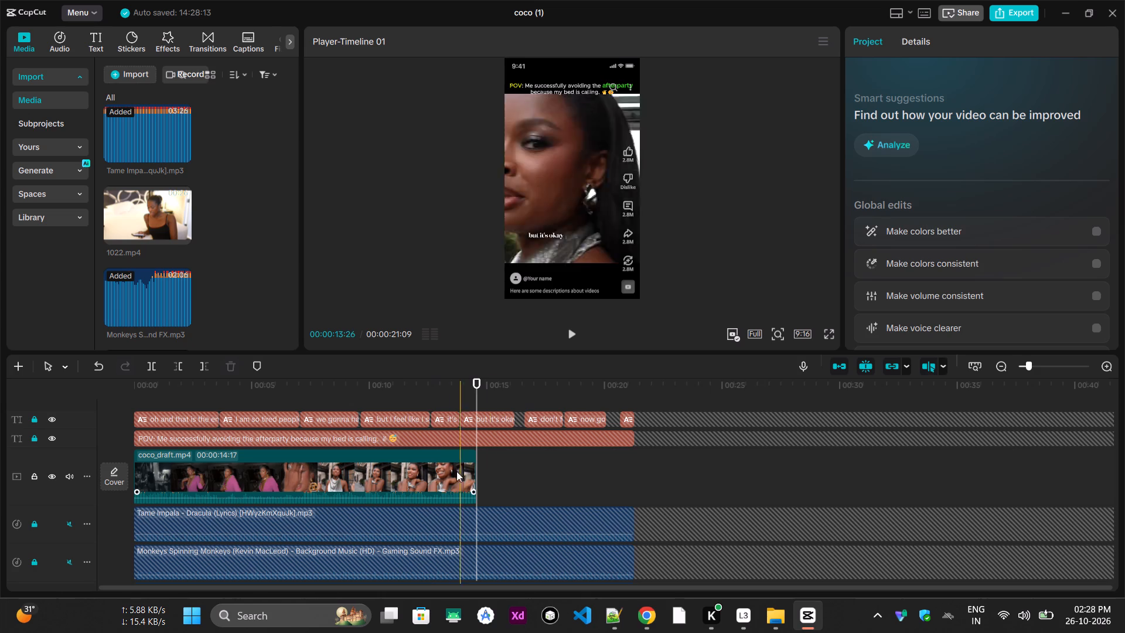
ctrl+scroll(456, 471, up, 6)
scroll(644, 419, down, 7)
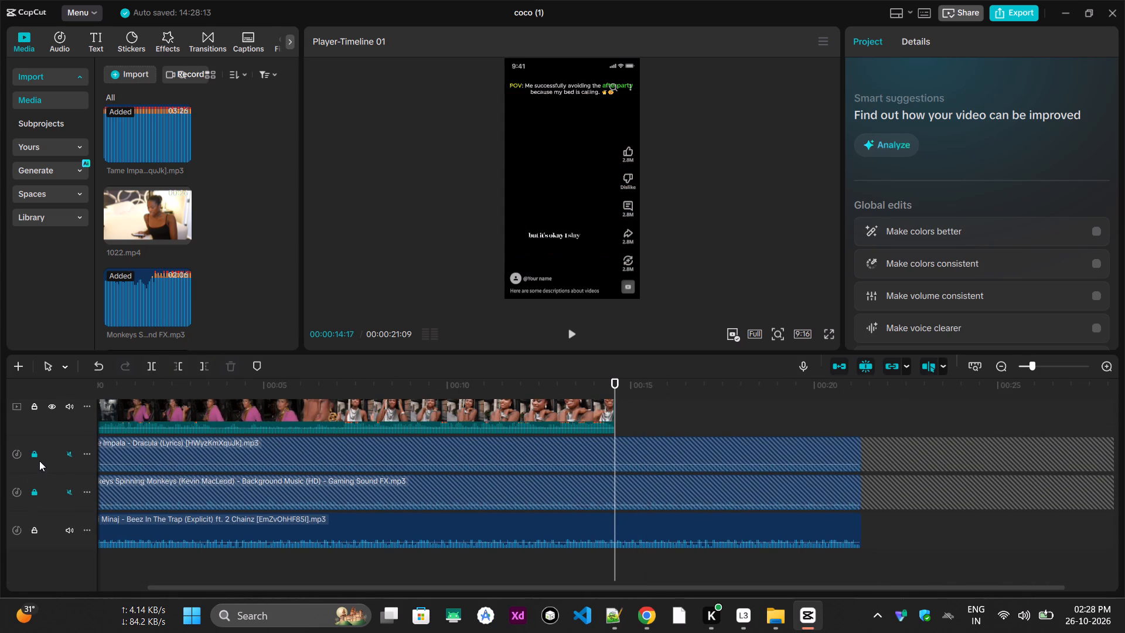
click(37, 456)
click(649, 455)
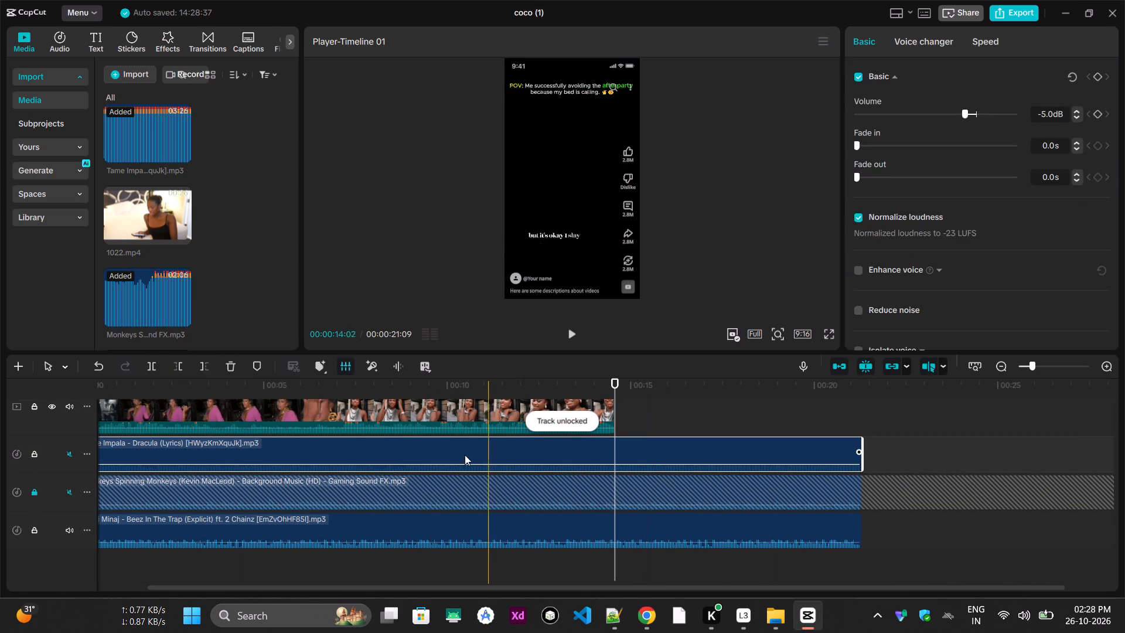
click(202, 355)
click(200, 365)
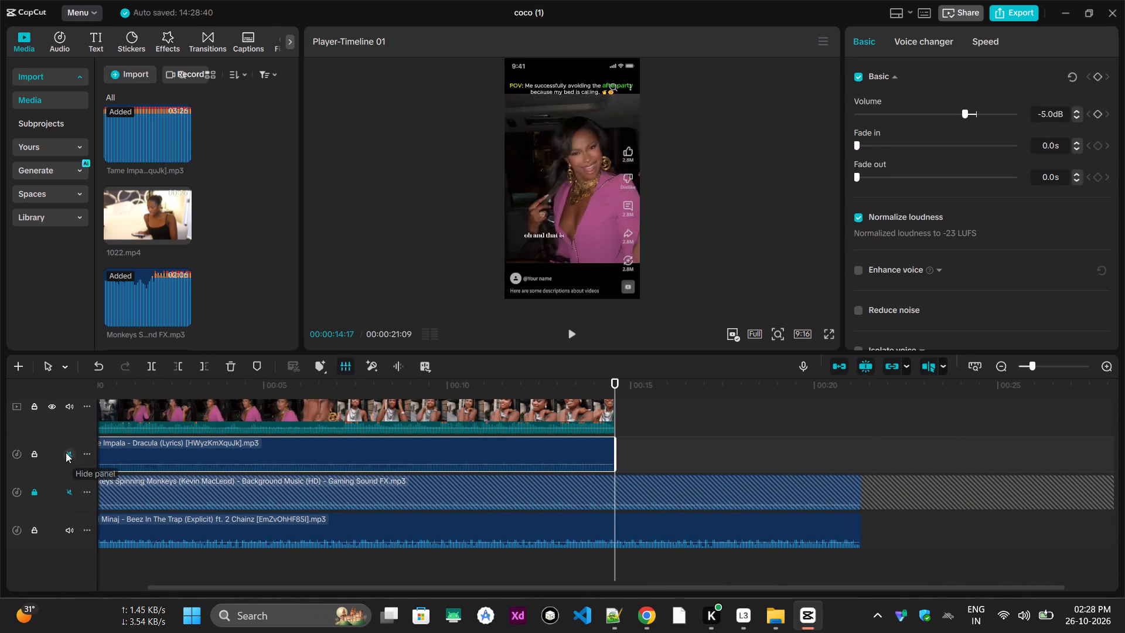
click(35, 454)
Unlock the Monkeys Spinning Monkeys track, cut its audio at 14:17, and relock the track.
click(40, 488)
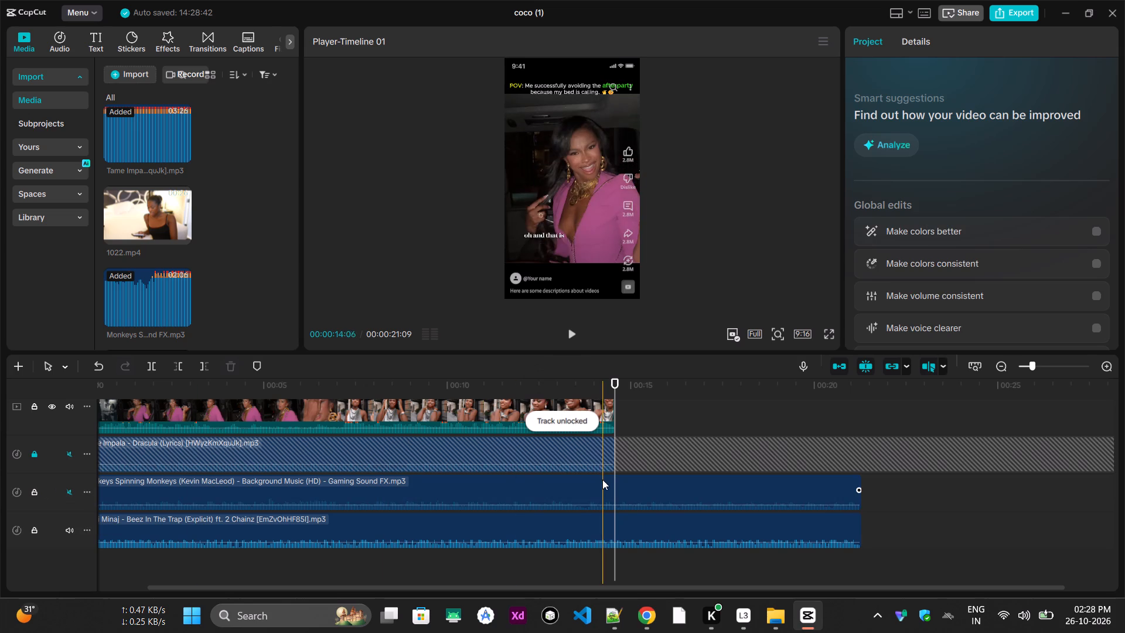
click(604, 479)
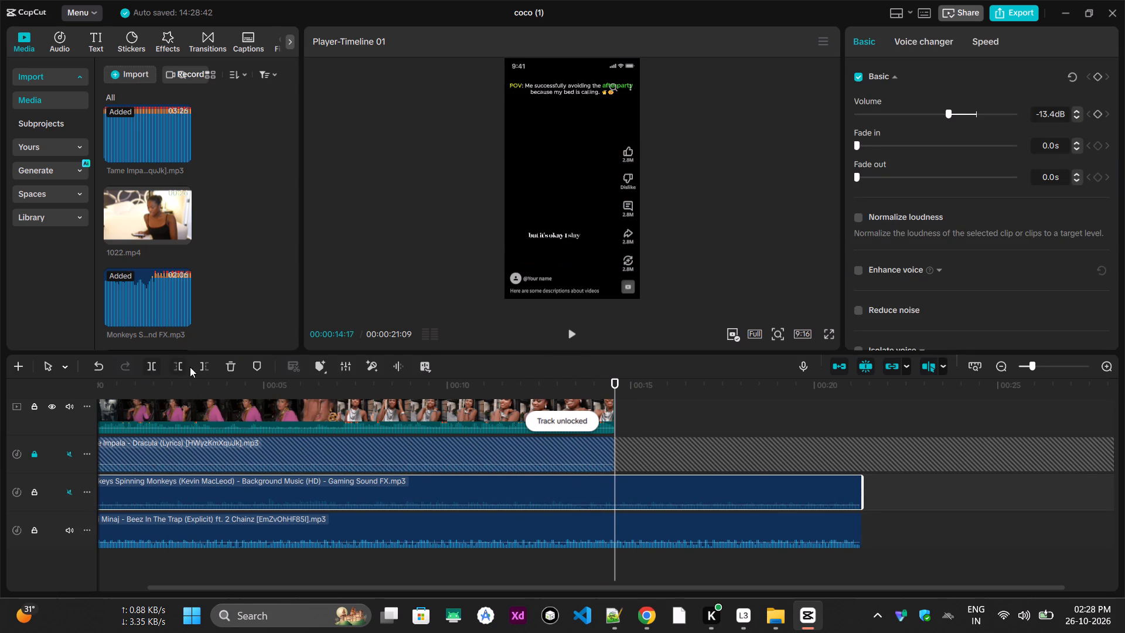
click(203, 367)
click(30, 491)
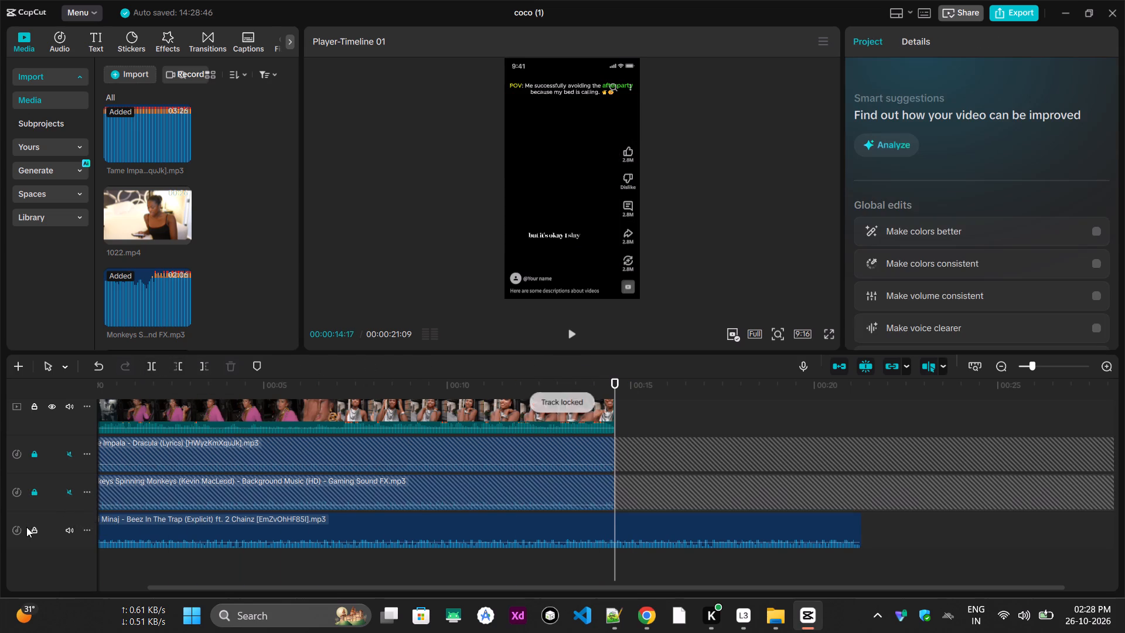
Cut the Nicki Minaj Beez In The Trap audio at 14:17 and lock its track.
click(309, 526)
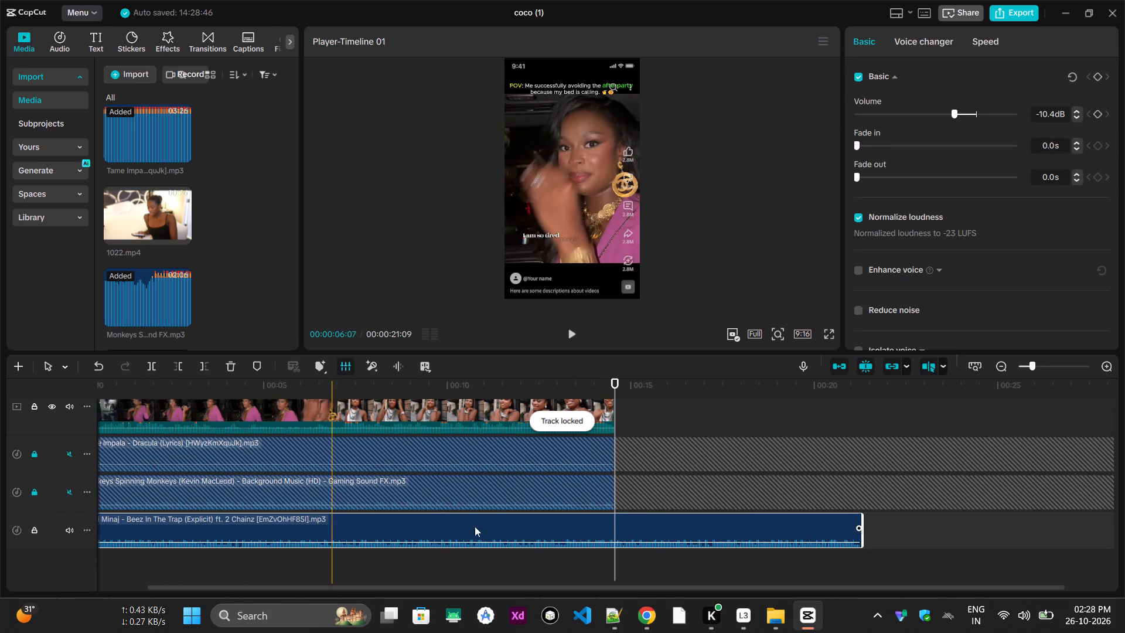
click(204, 367)
click(31, 527)
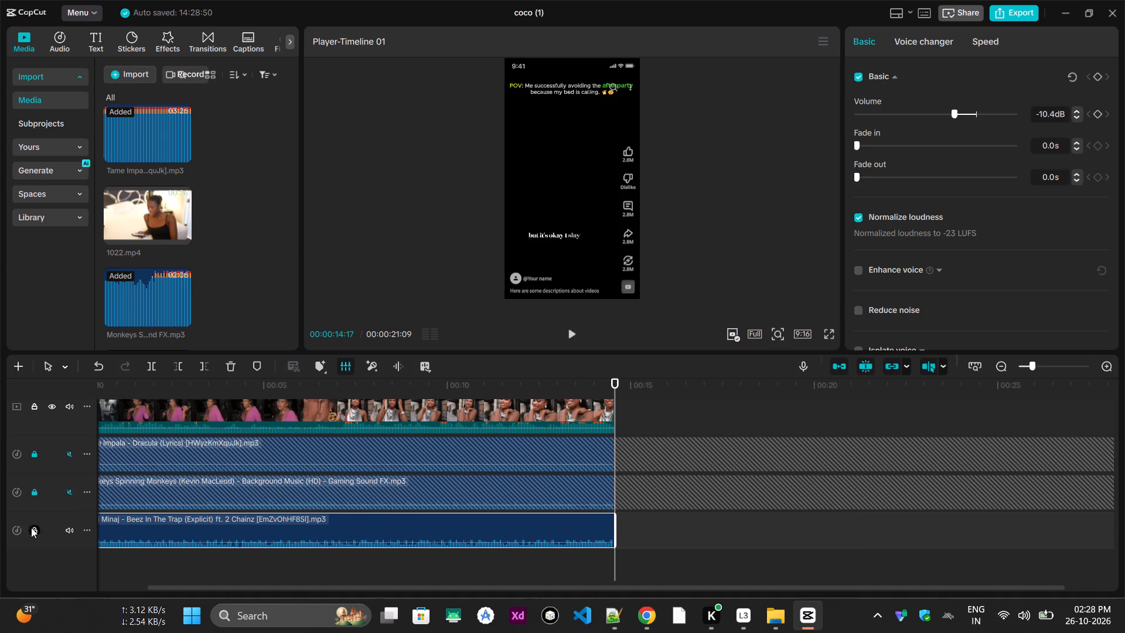
Lock the main video track holding the coco_draft clip.
scroll(272, 467, up, 5)
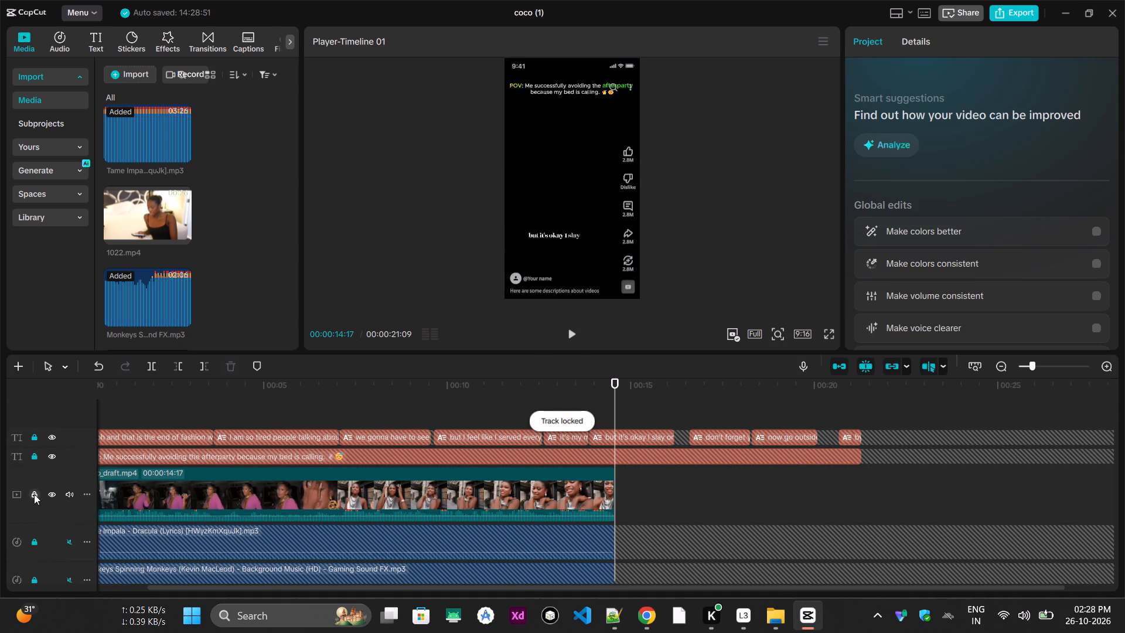
click(33, 494)
Unlock the captions and POV title tracks, cut the POV title at 14:17, and relock only the title track.
click(31, 439)
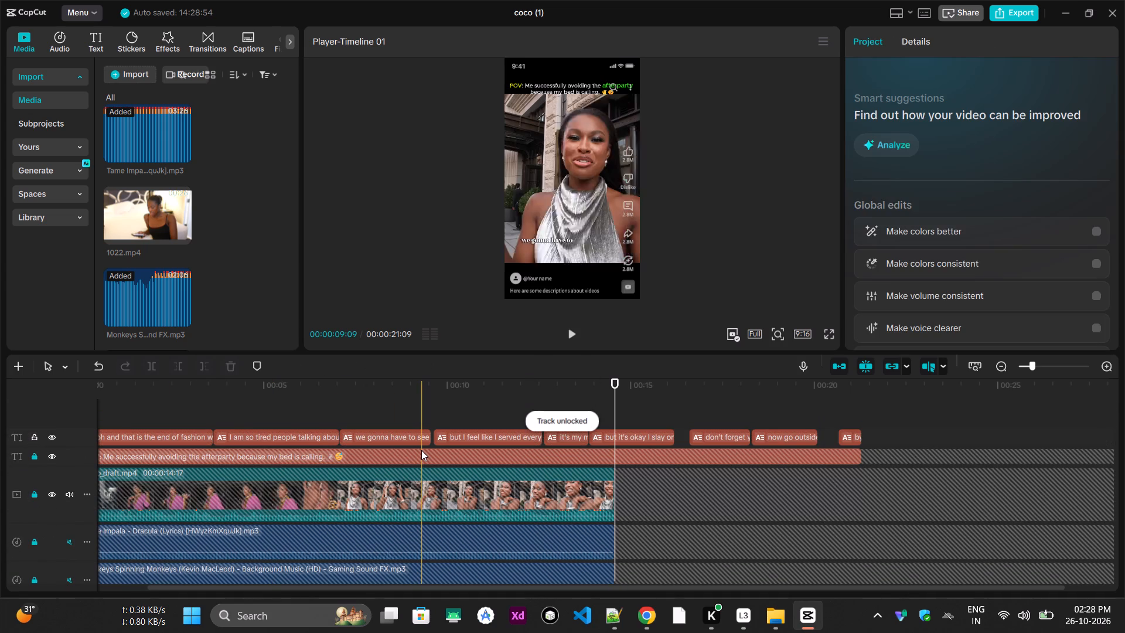
click(32, 454)
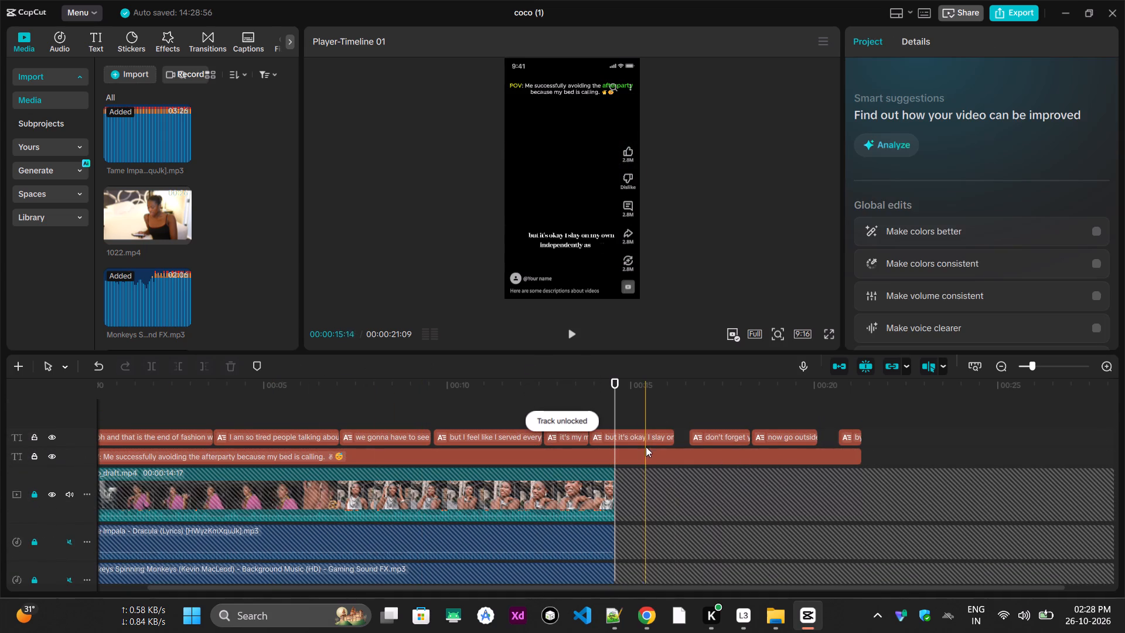
click(630, 456)
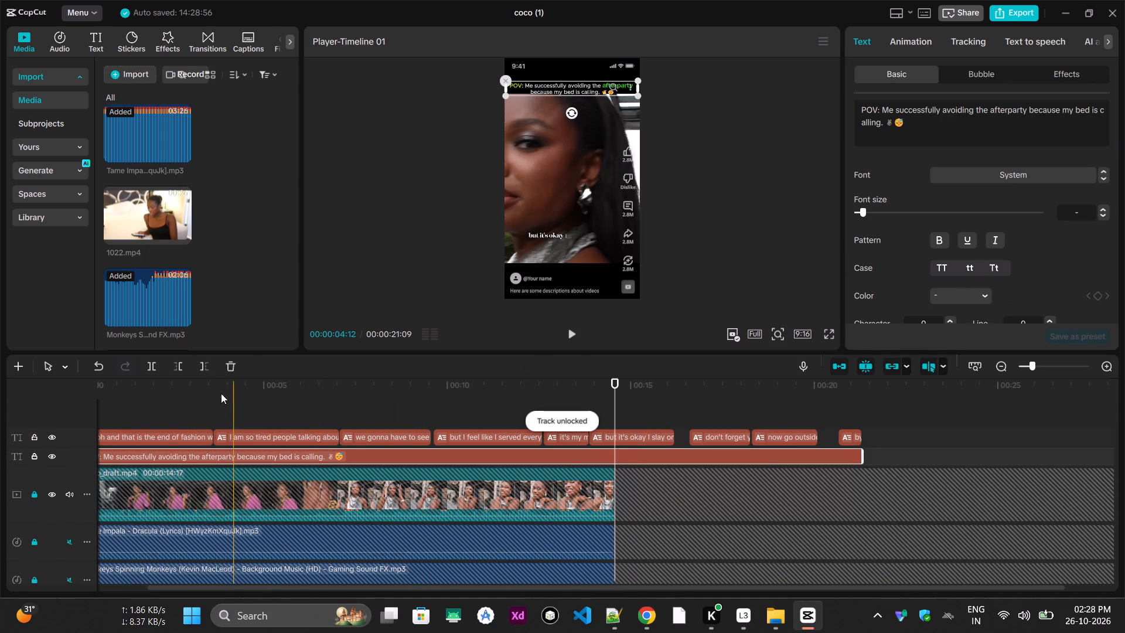
click(206, 366)
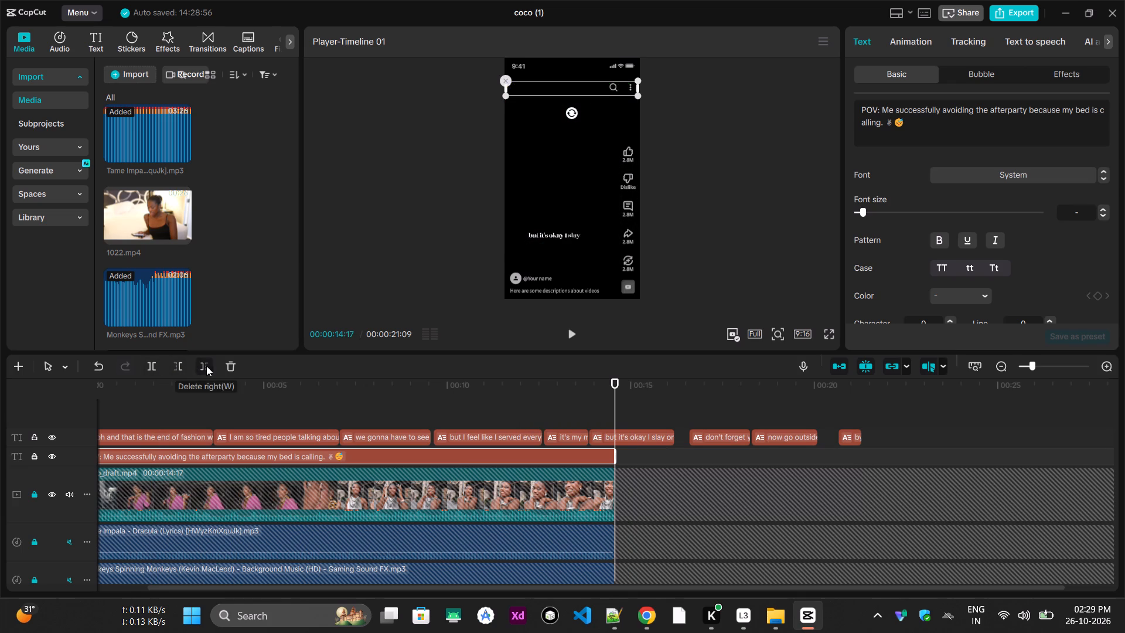
double_click(42, 453)
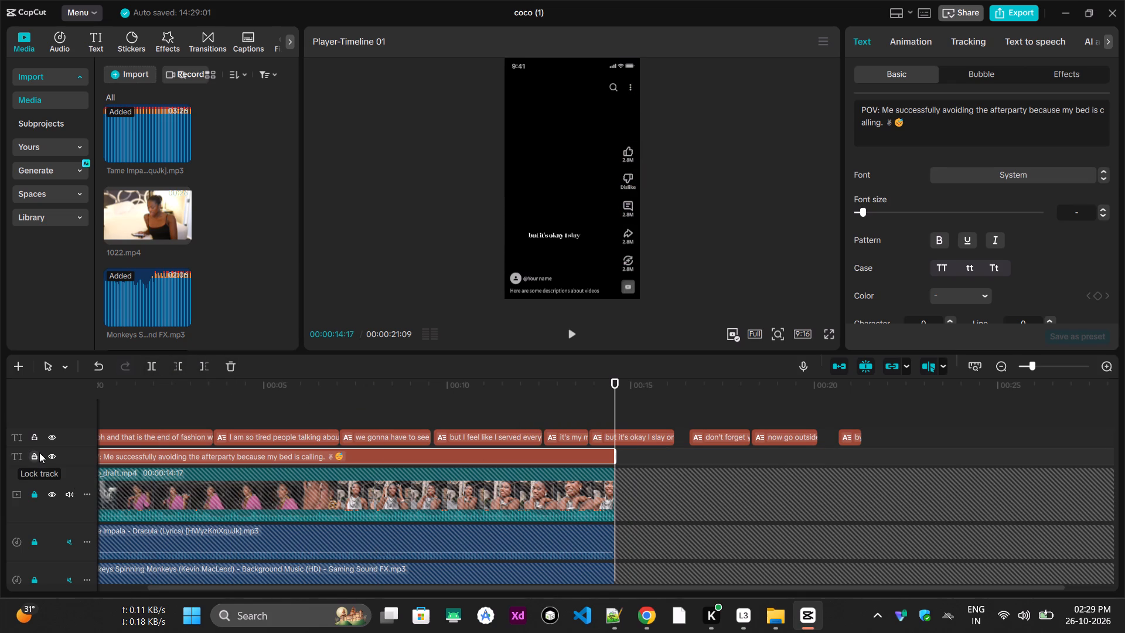
click(35, 459)
Delete all the old caption segments from the unlocked captions track.
key(ctrl+a)
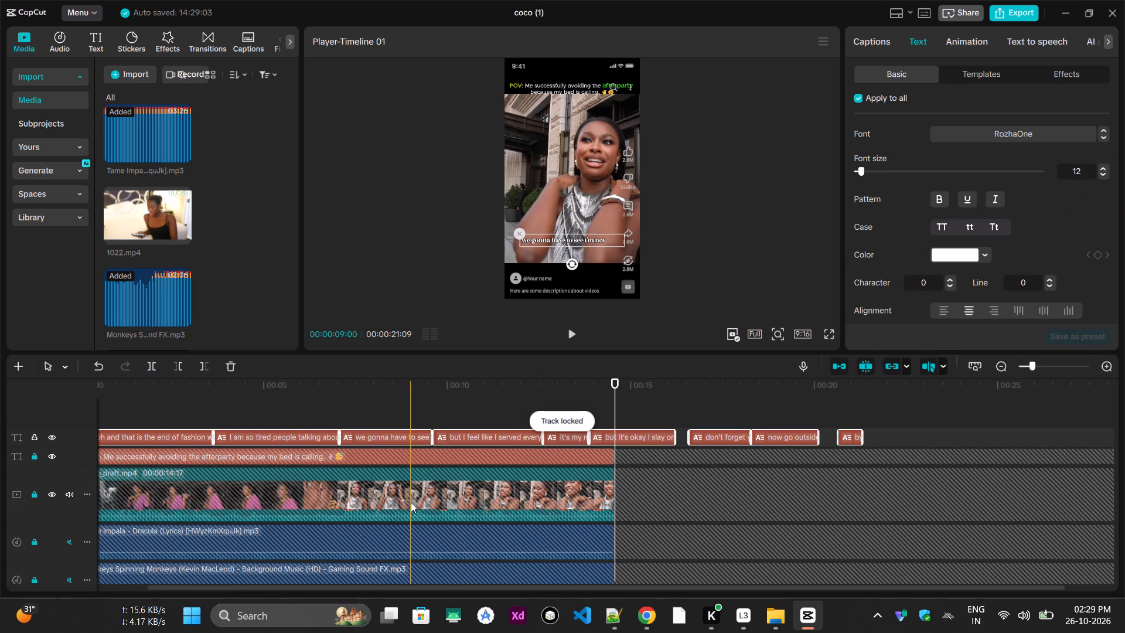
key(Delete)
Mute the Nicki Minaj Beez In The Trap track.
scroll(347, 514, up, 5)
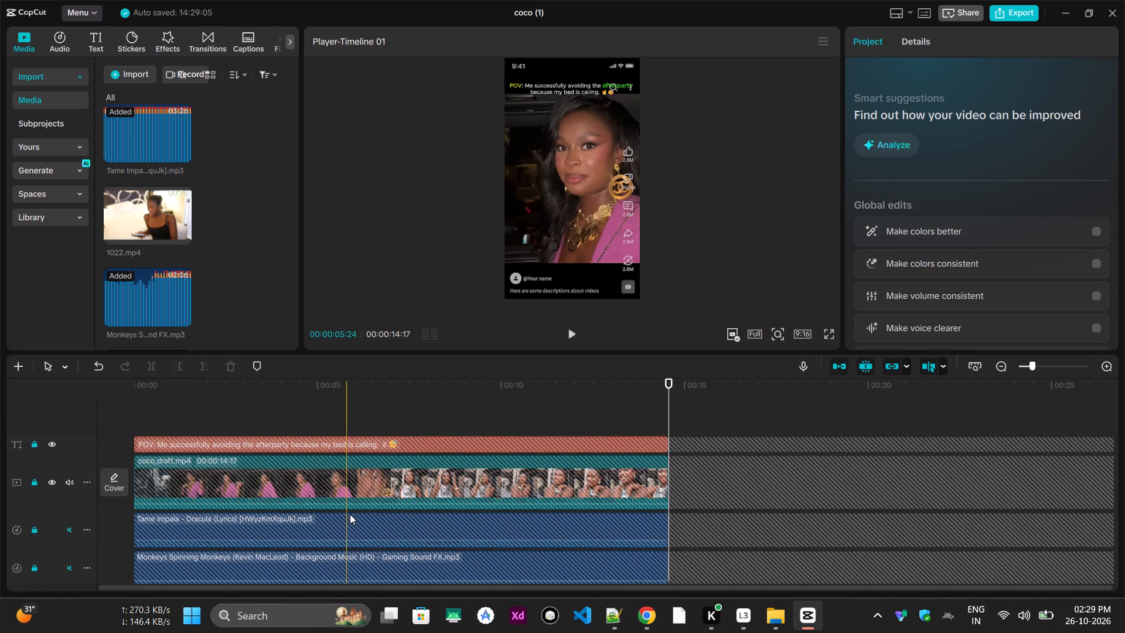
scroll(179, 468, down, 5)
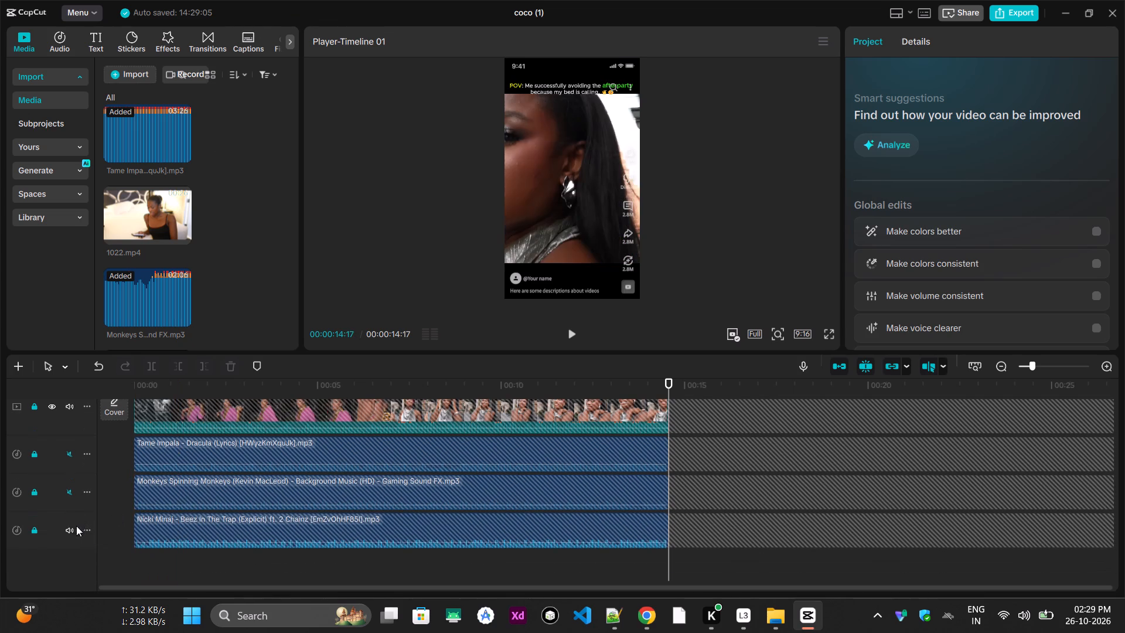
click(75, 526)
Generate auto captions for the new clip with the spoken language on Auto detect.
click(234, 39)
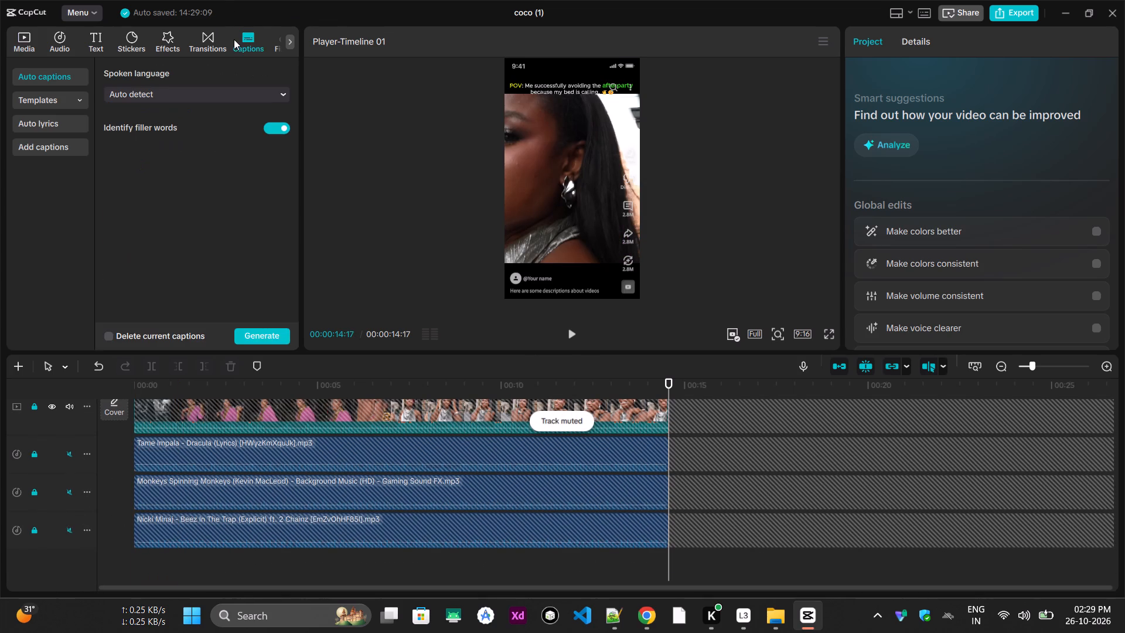
click(267, 336)
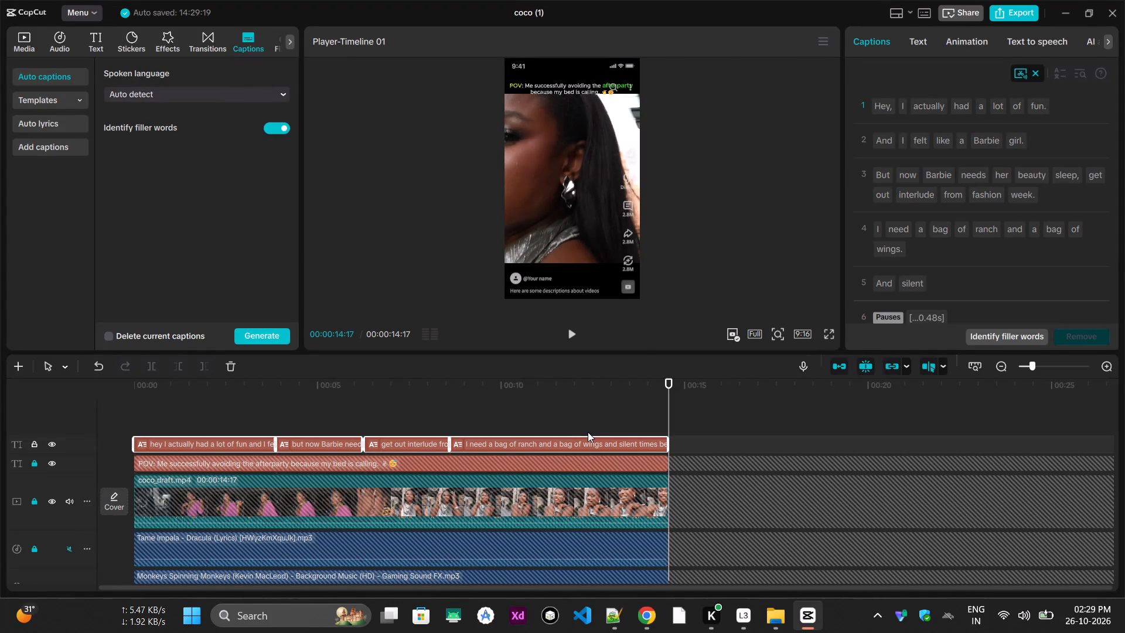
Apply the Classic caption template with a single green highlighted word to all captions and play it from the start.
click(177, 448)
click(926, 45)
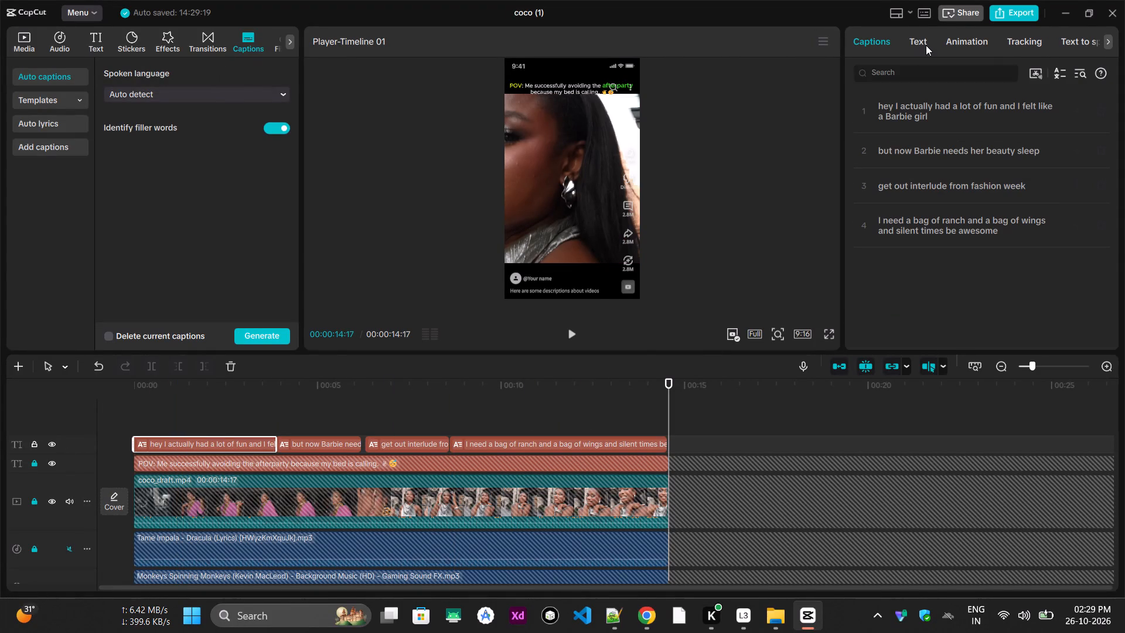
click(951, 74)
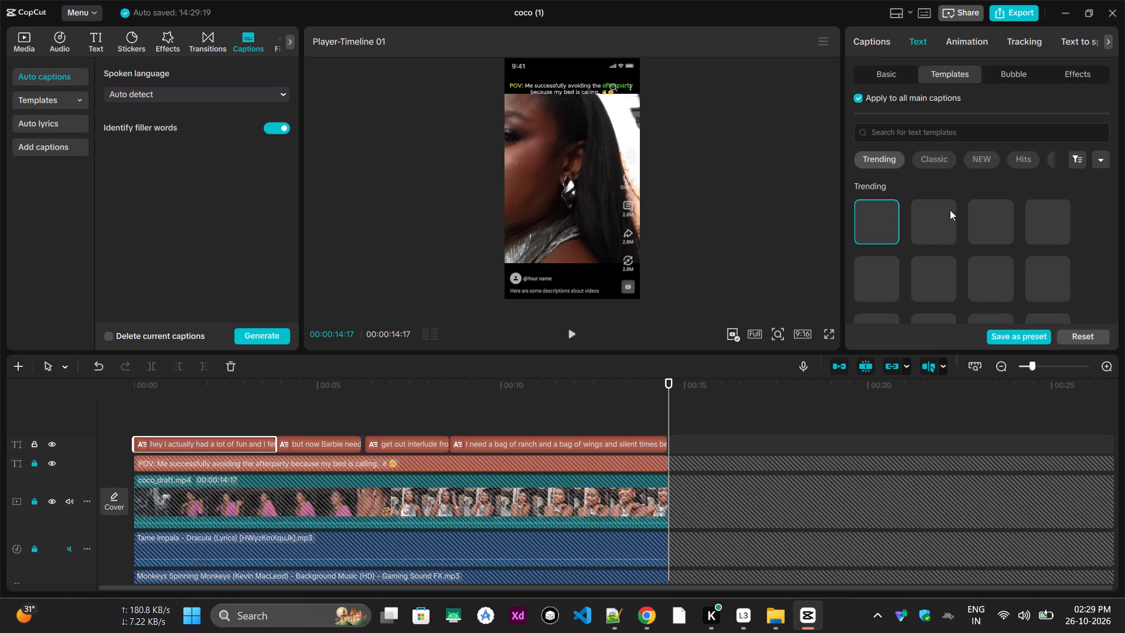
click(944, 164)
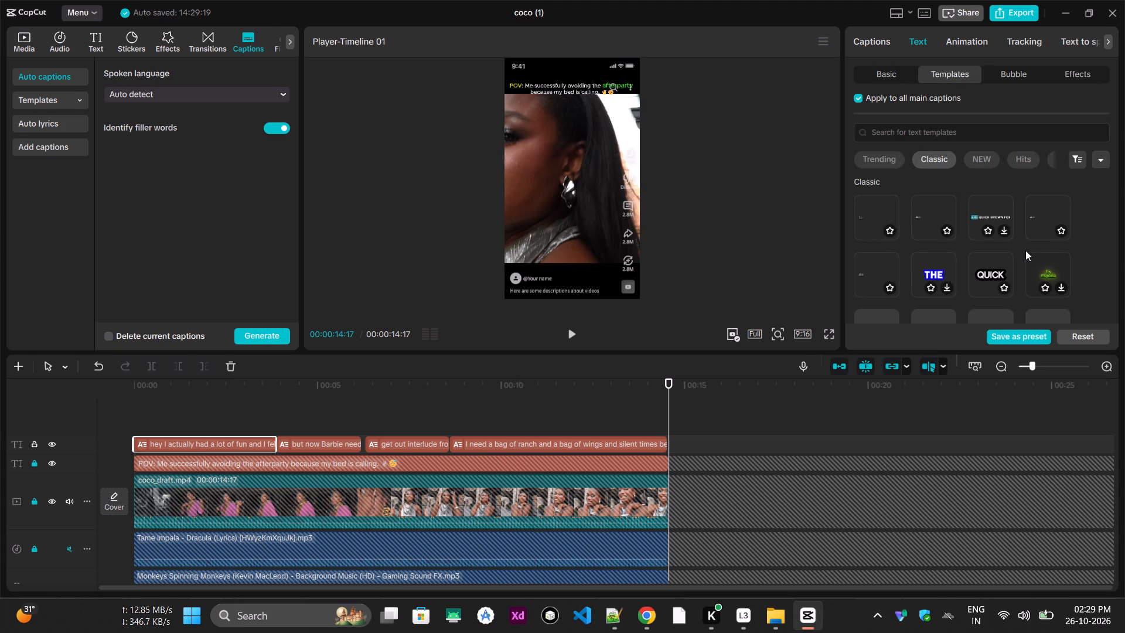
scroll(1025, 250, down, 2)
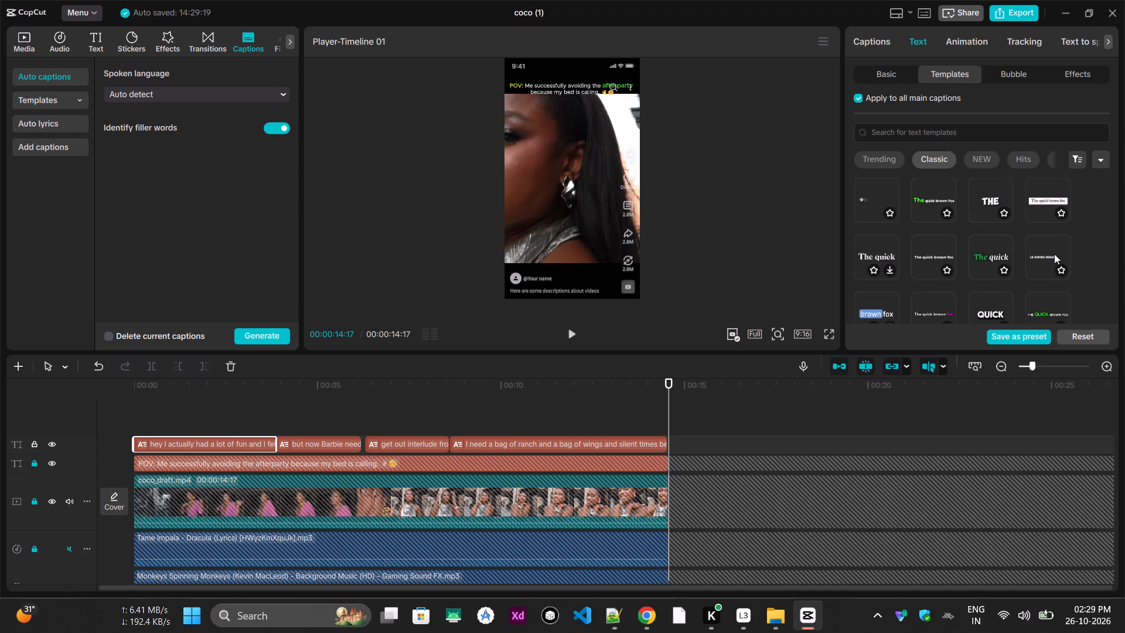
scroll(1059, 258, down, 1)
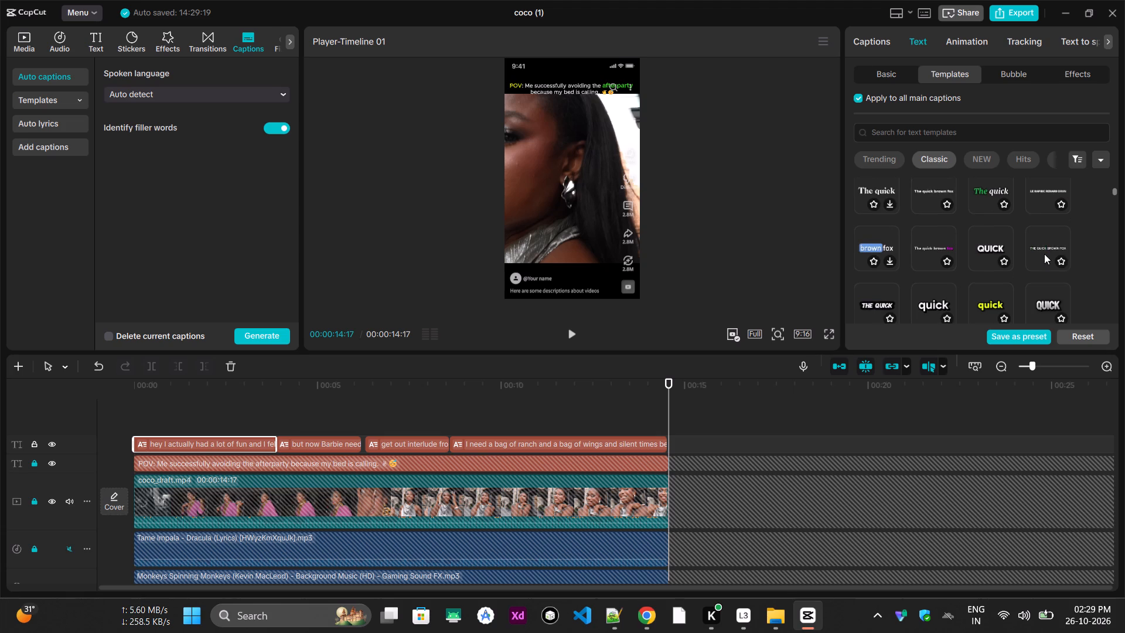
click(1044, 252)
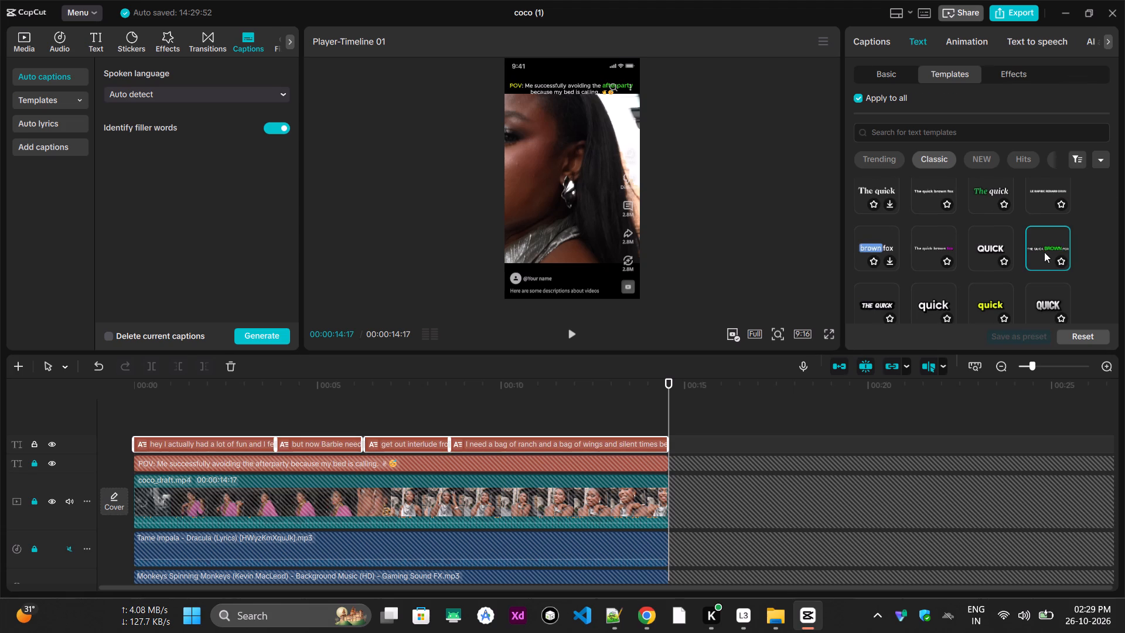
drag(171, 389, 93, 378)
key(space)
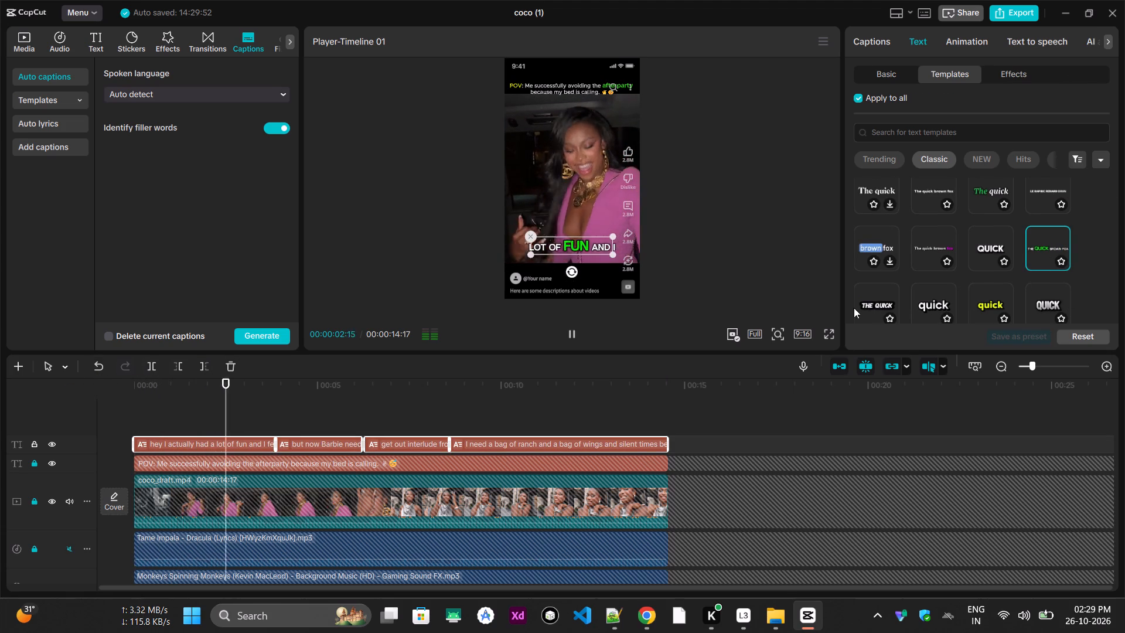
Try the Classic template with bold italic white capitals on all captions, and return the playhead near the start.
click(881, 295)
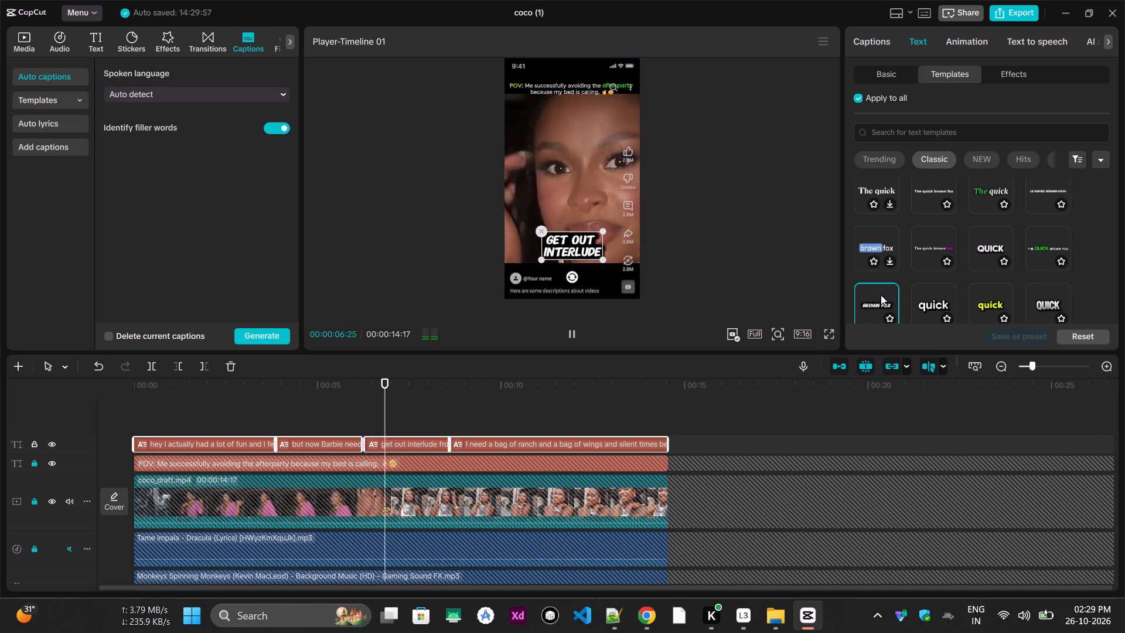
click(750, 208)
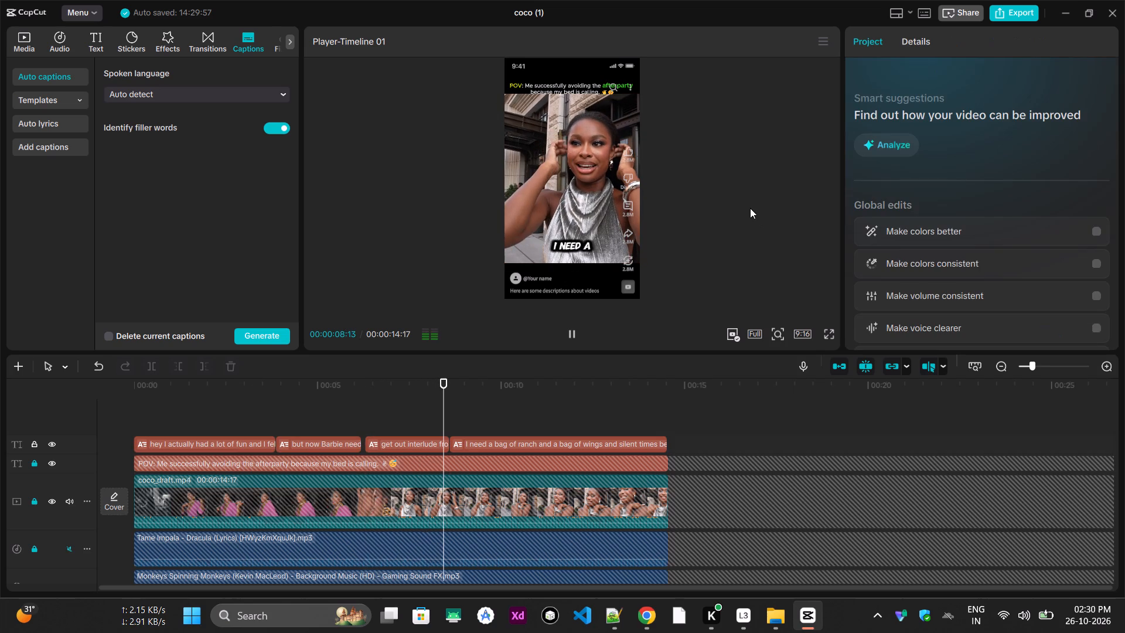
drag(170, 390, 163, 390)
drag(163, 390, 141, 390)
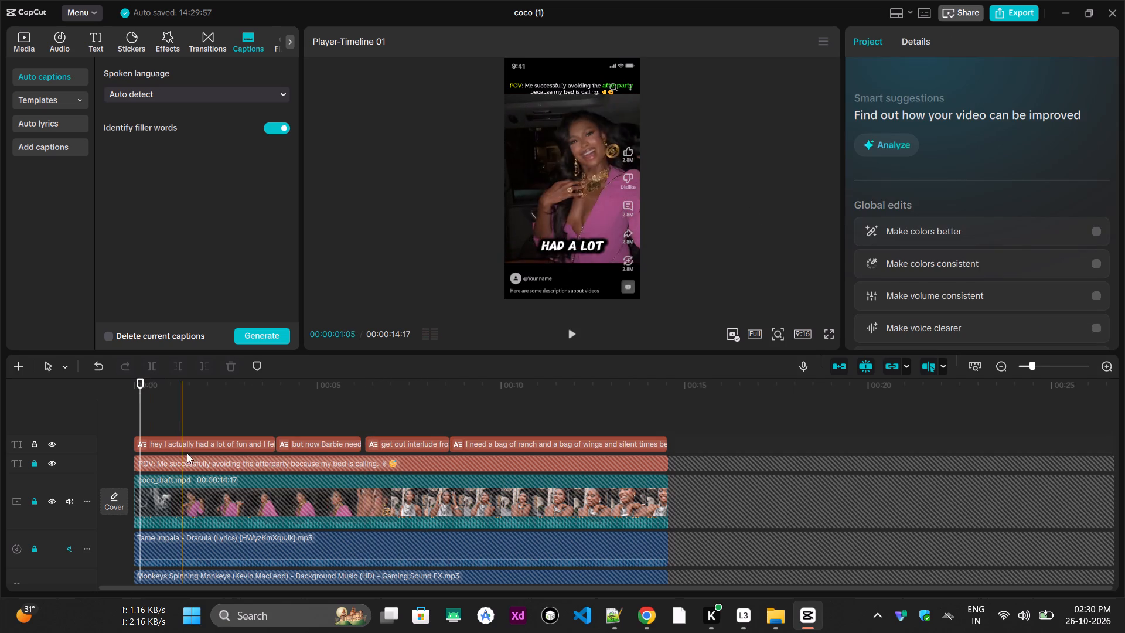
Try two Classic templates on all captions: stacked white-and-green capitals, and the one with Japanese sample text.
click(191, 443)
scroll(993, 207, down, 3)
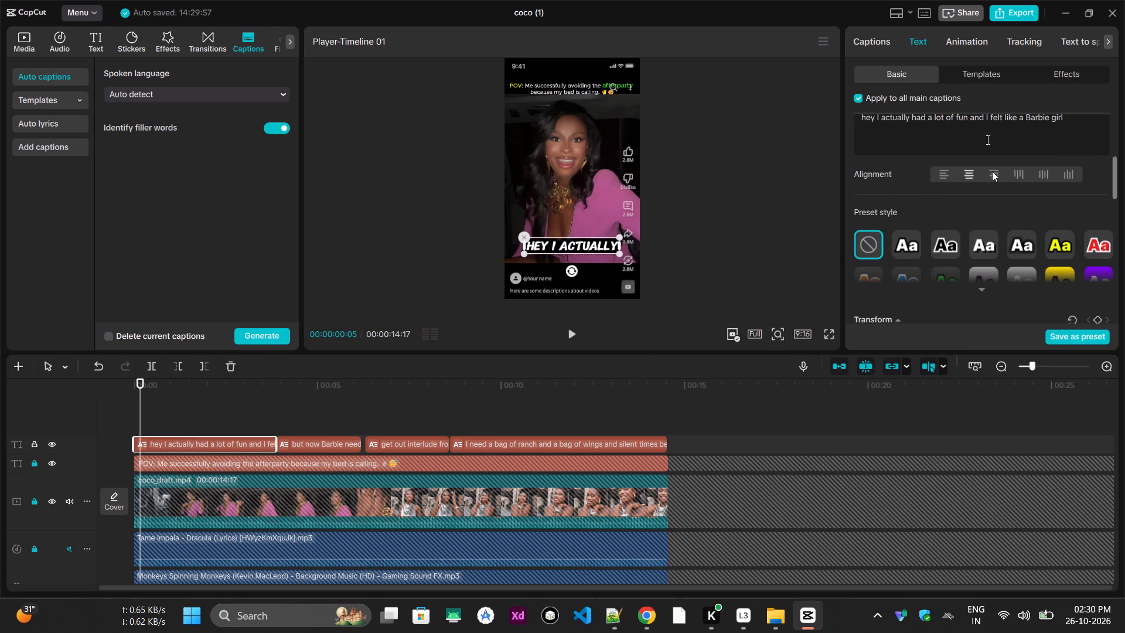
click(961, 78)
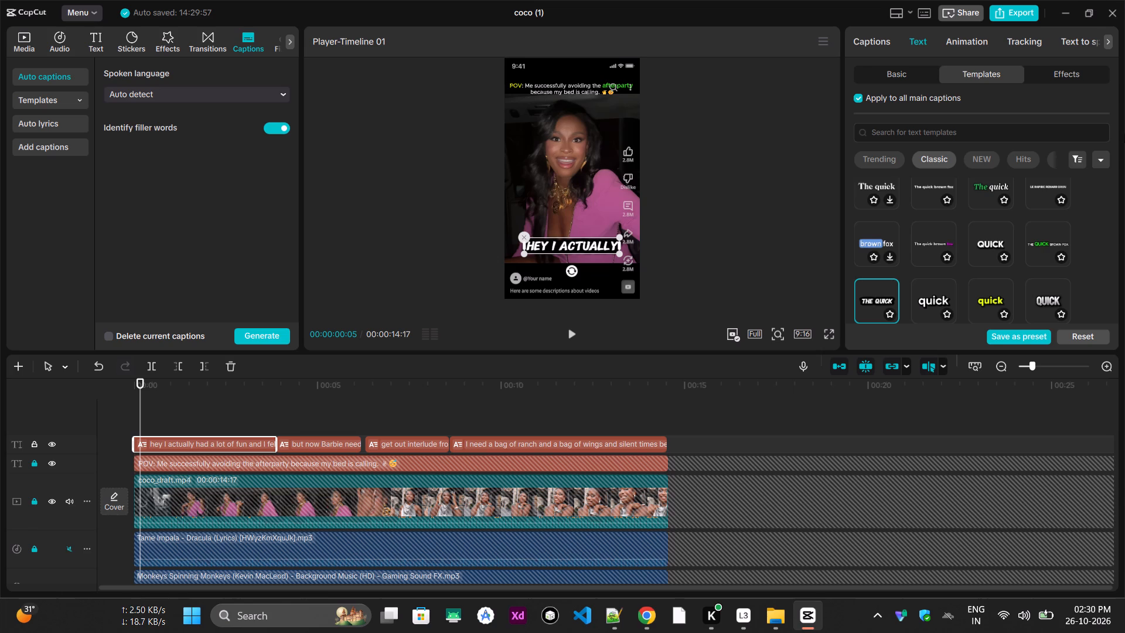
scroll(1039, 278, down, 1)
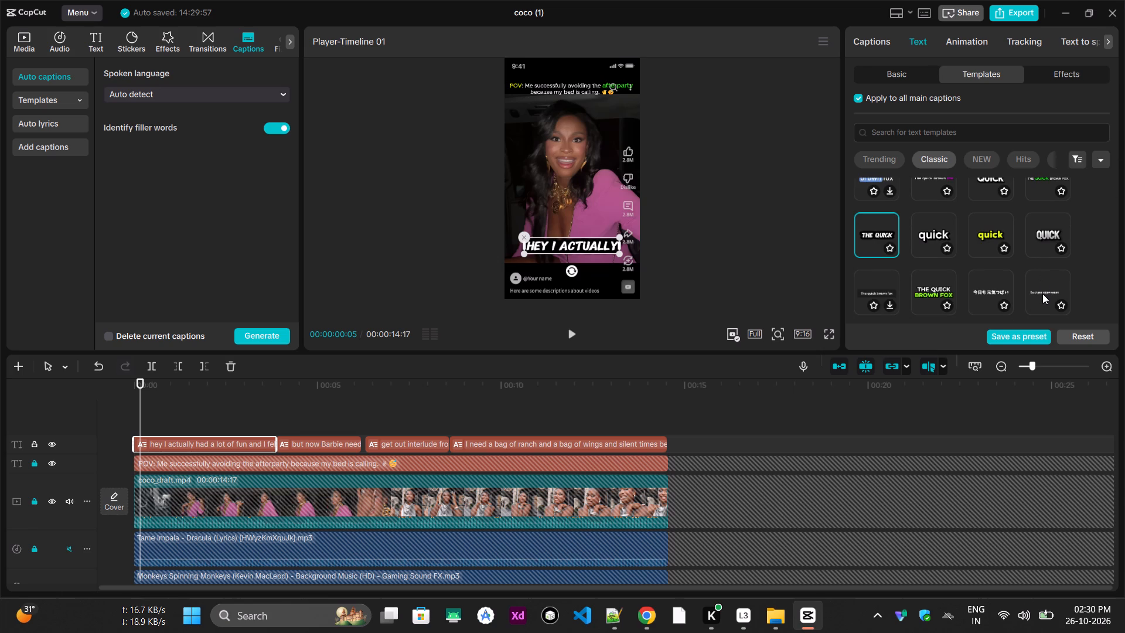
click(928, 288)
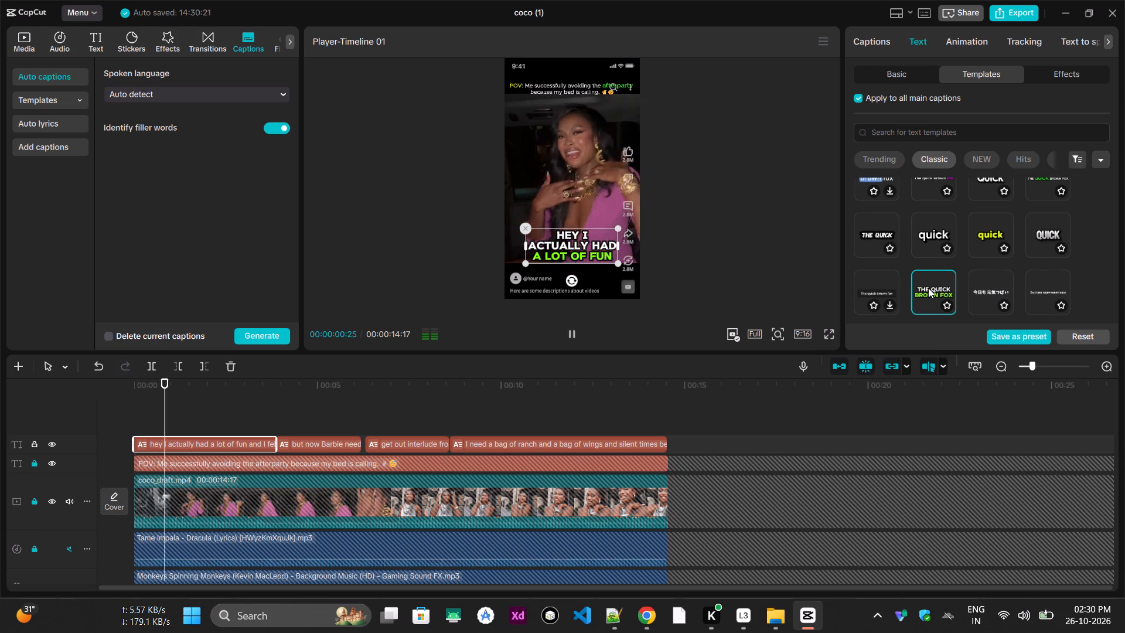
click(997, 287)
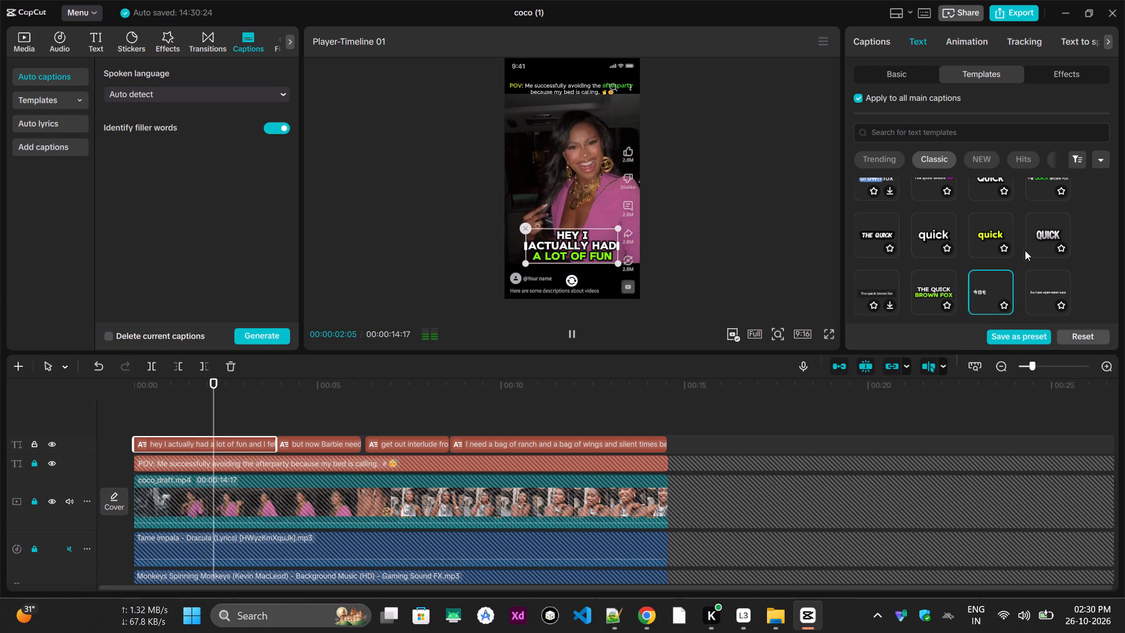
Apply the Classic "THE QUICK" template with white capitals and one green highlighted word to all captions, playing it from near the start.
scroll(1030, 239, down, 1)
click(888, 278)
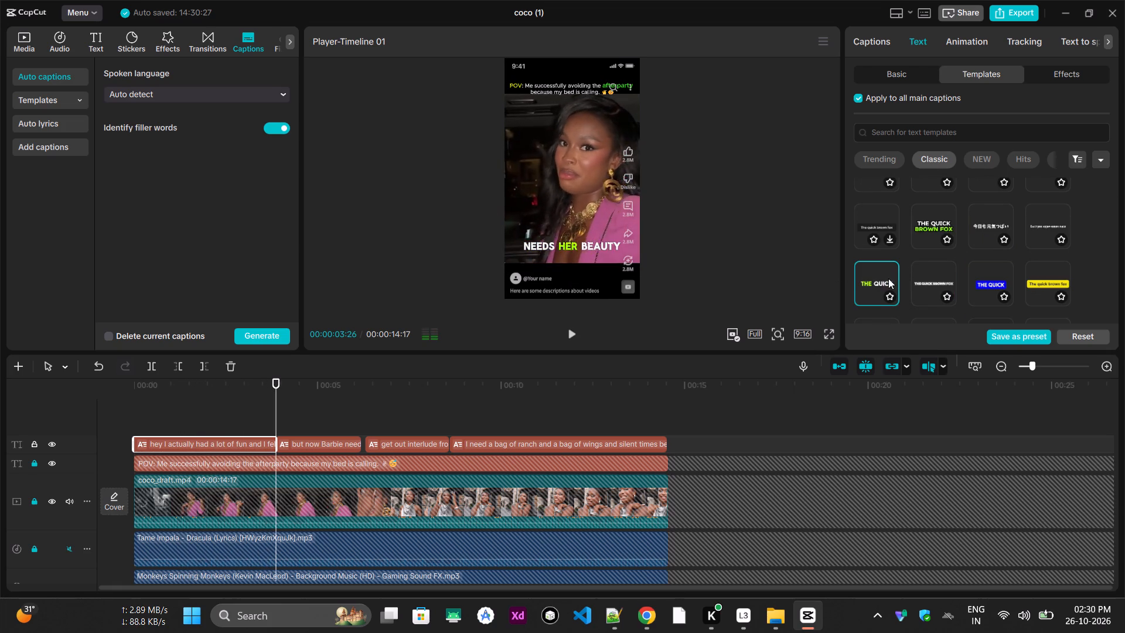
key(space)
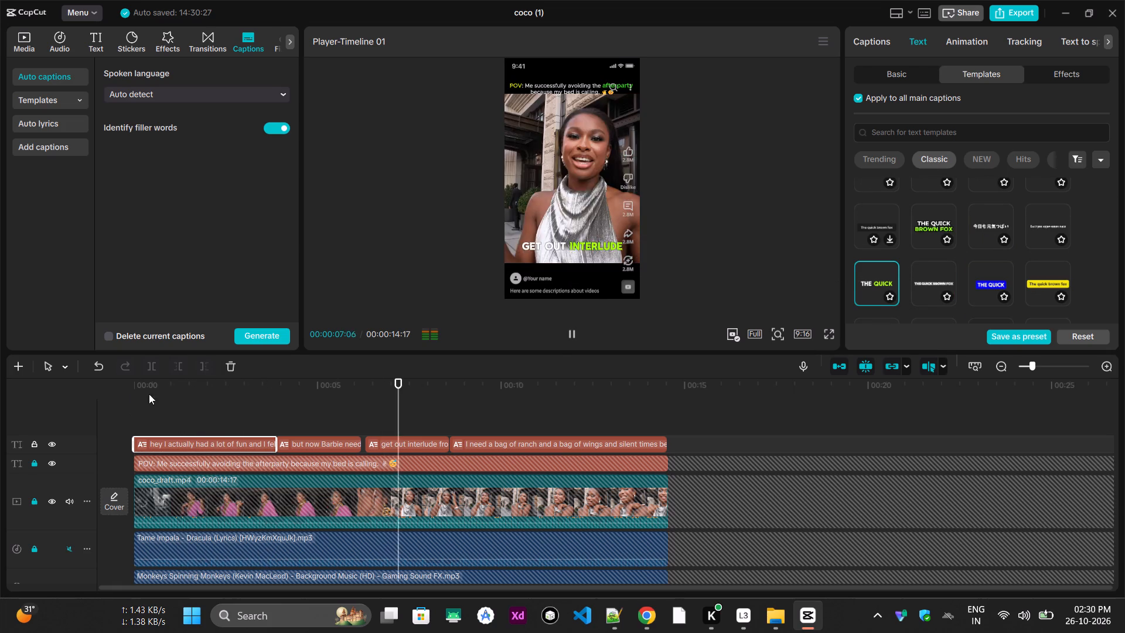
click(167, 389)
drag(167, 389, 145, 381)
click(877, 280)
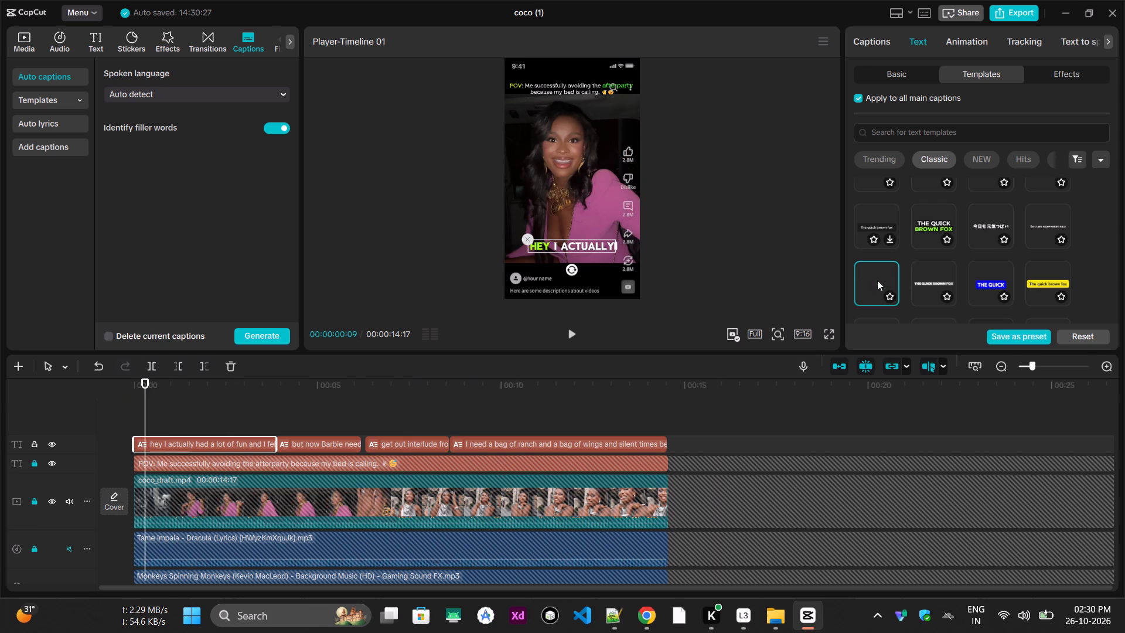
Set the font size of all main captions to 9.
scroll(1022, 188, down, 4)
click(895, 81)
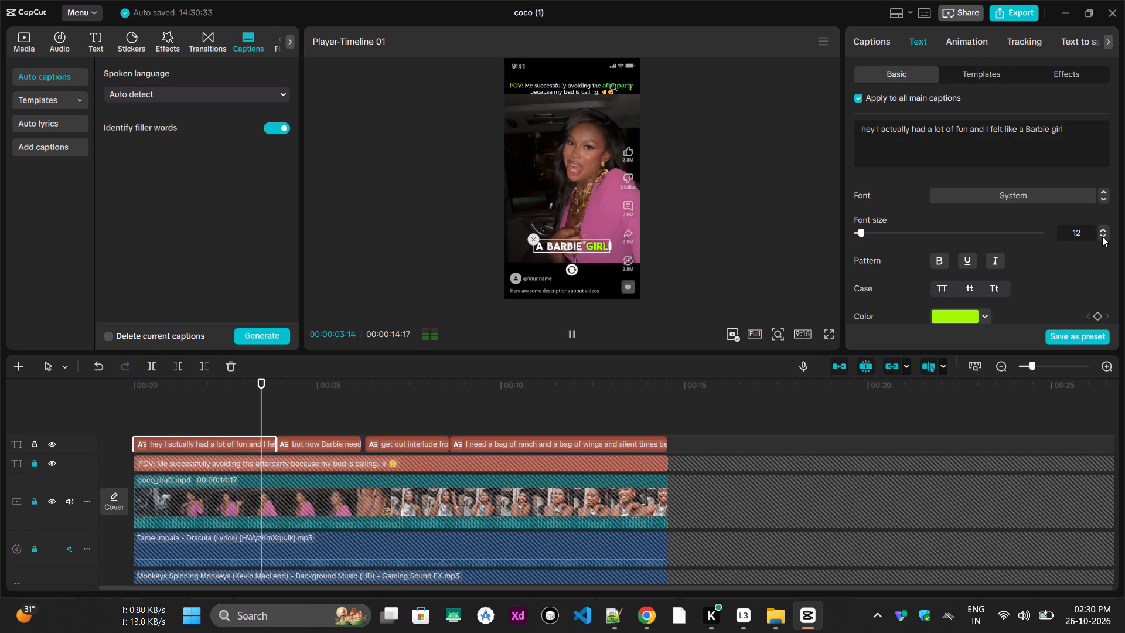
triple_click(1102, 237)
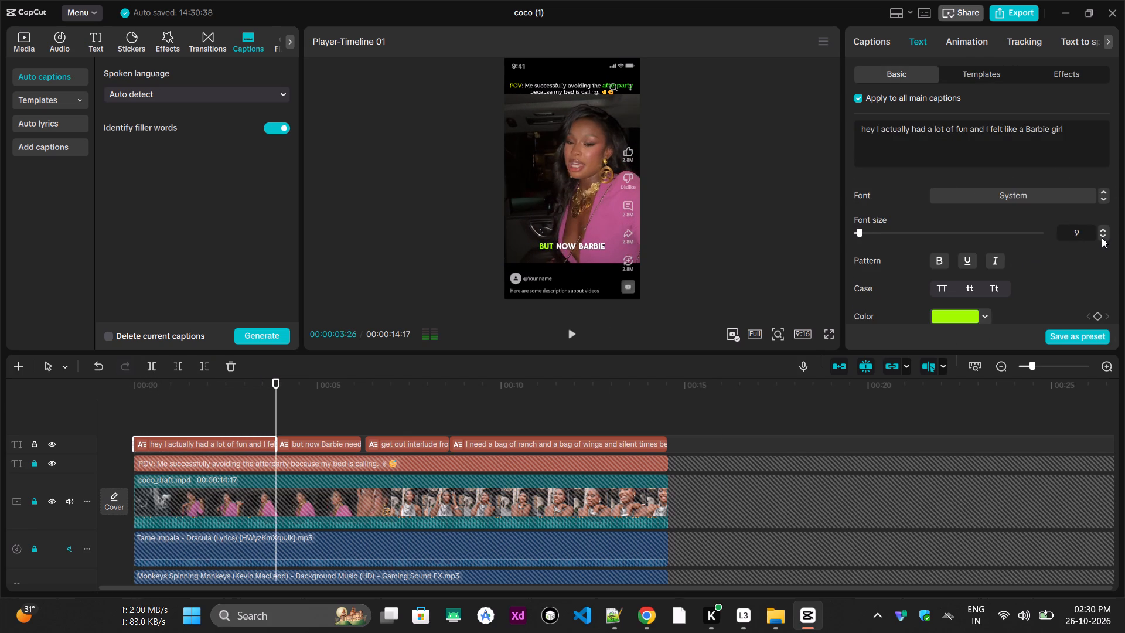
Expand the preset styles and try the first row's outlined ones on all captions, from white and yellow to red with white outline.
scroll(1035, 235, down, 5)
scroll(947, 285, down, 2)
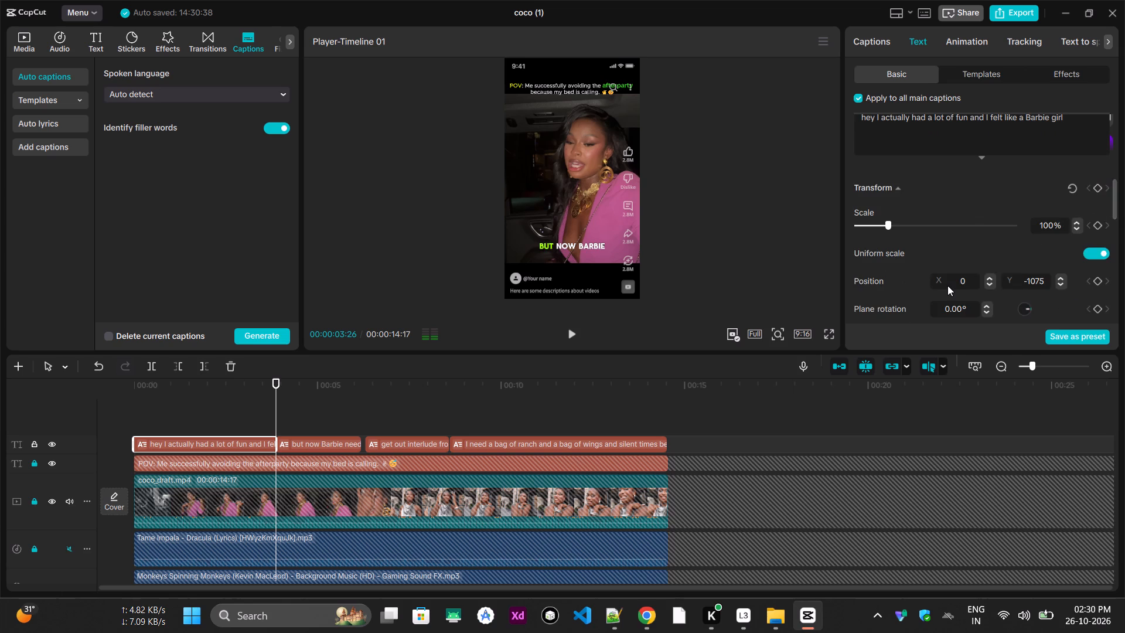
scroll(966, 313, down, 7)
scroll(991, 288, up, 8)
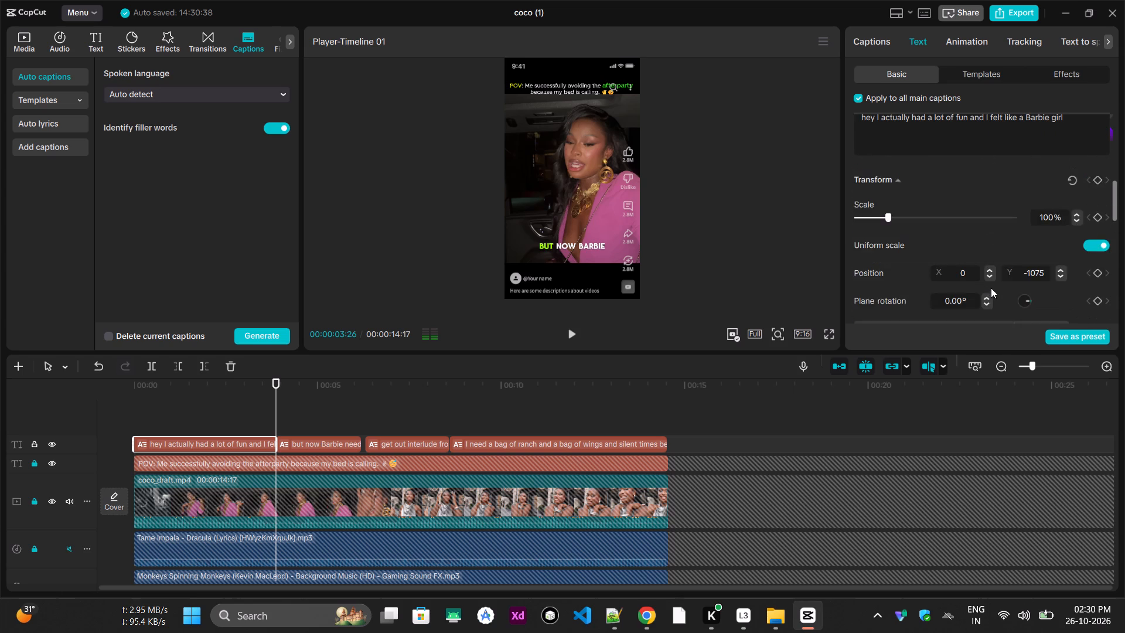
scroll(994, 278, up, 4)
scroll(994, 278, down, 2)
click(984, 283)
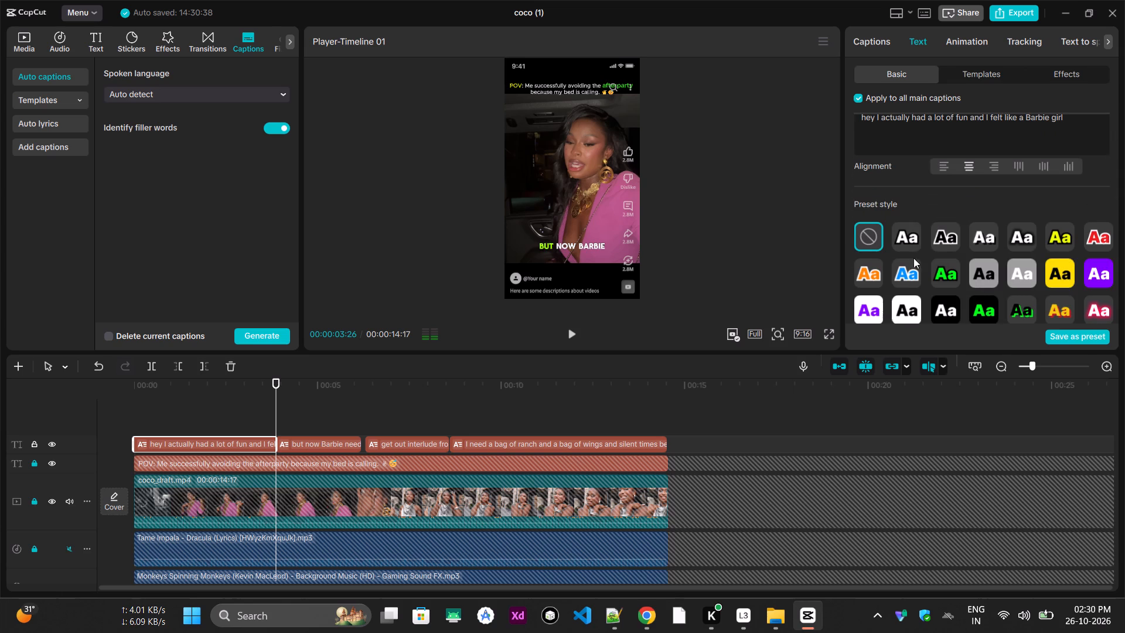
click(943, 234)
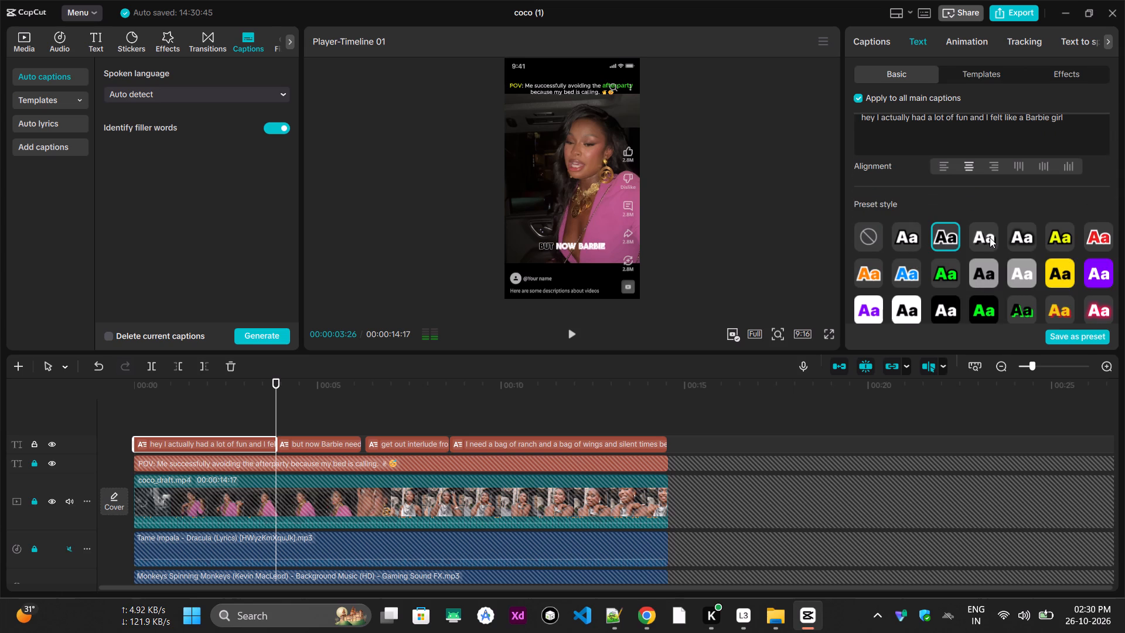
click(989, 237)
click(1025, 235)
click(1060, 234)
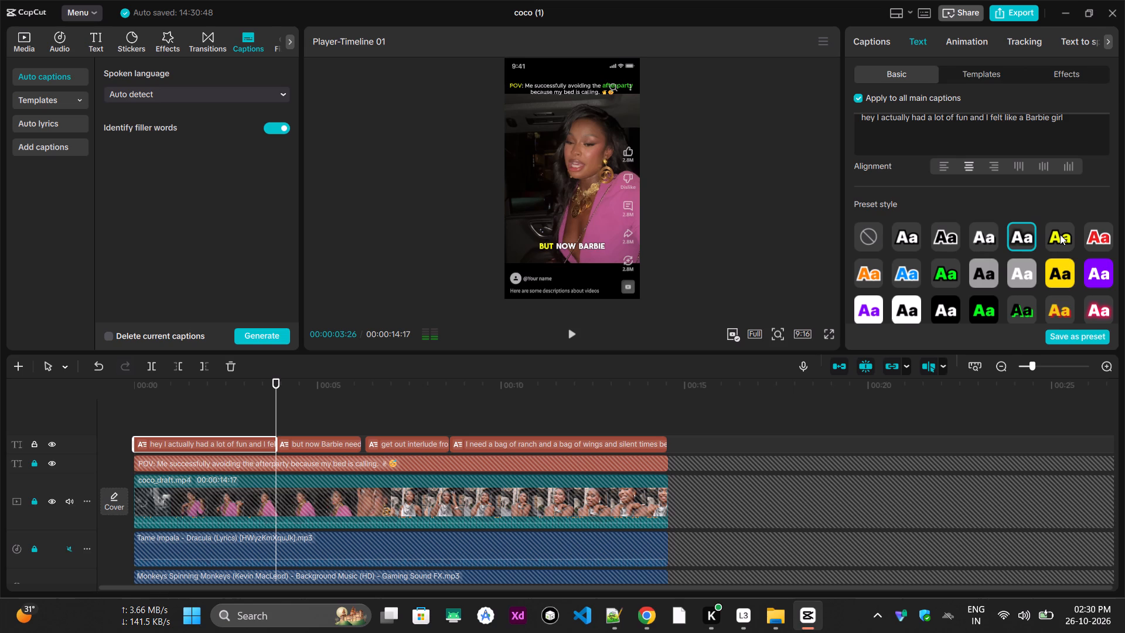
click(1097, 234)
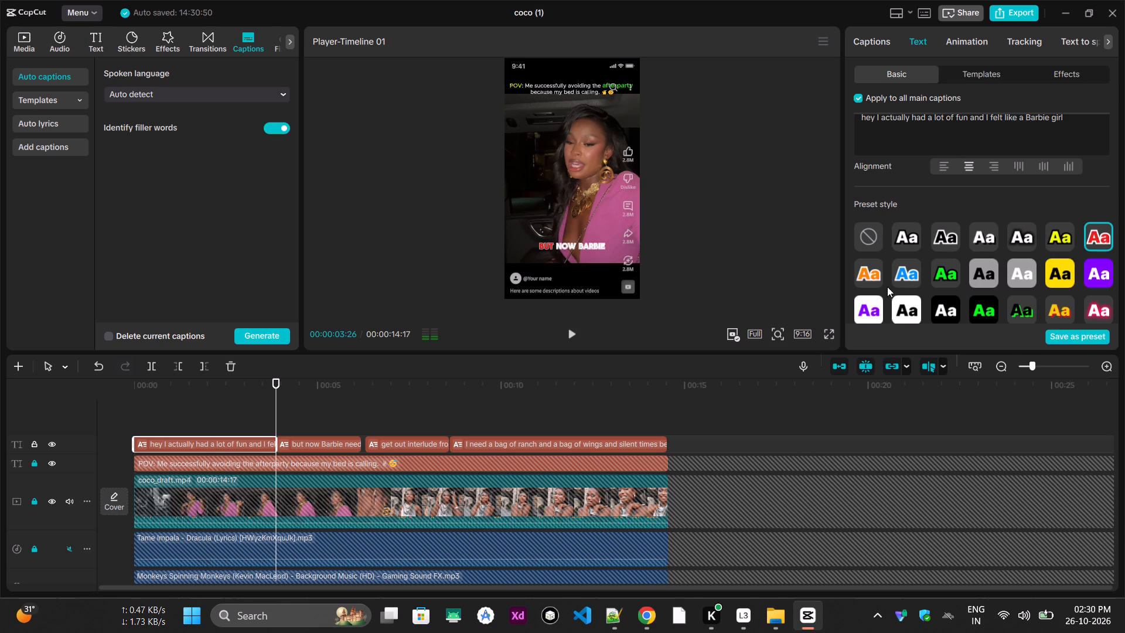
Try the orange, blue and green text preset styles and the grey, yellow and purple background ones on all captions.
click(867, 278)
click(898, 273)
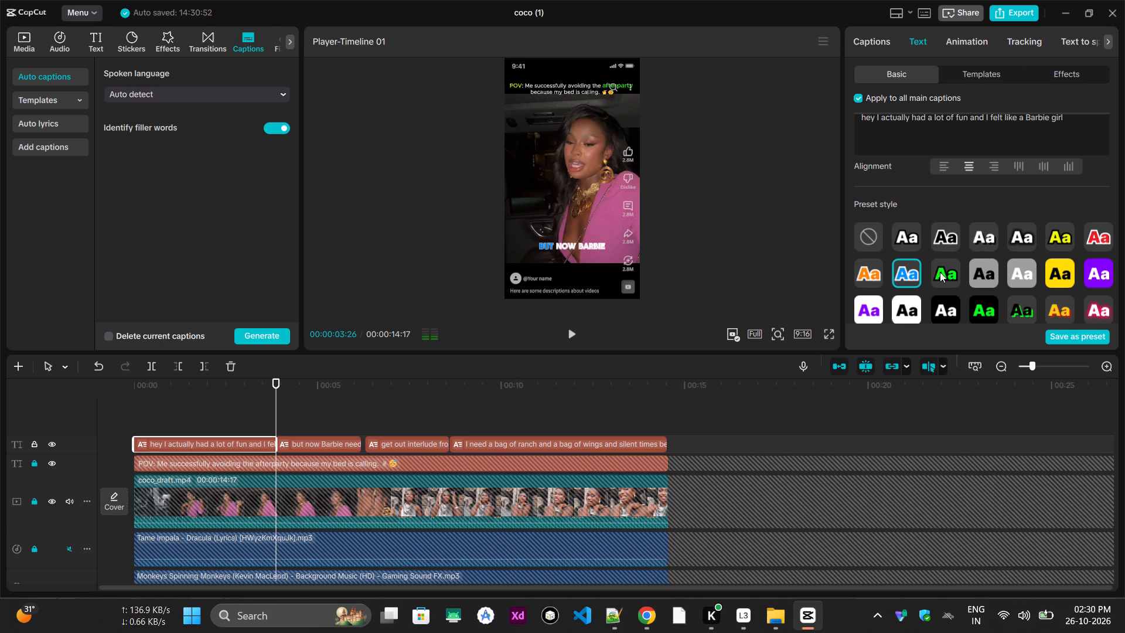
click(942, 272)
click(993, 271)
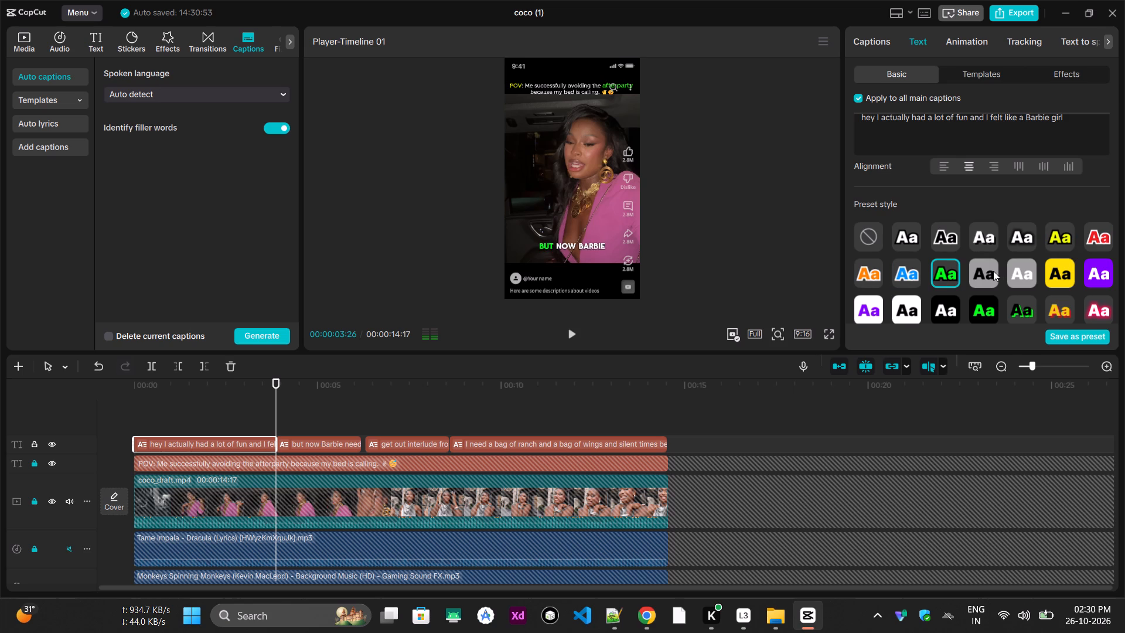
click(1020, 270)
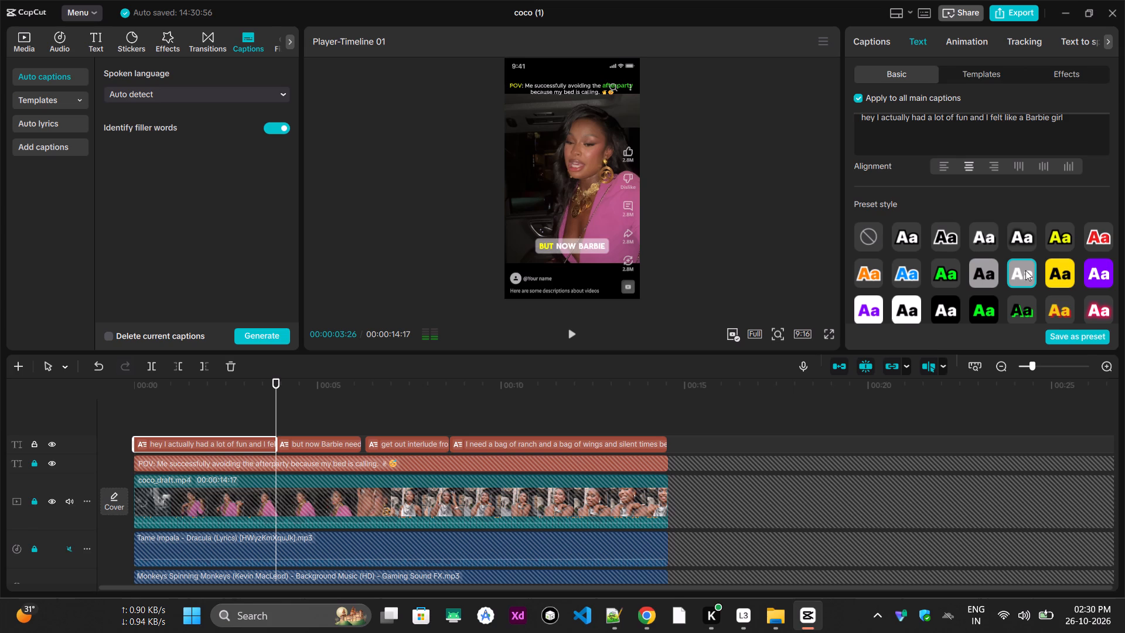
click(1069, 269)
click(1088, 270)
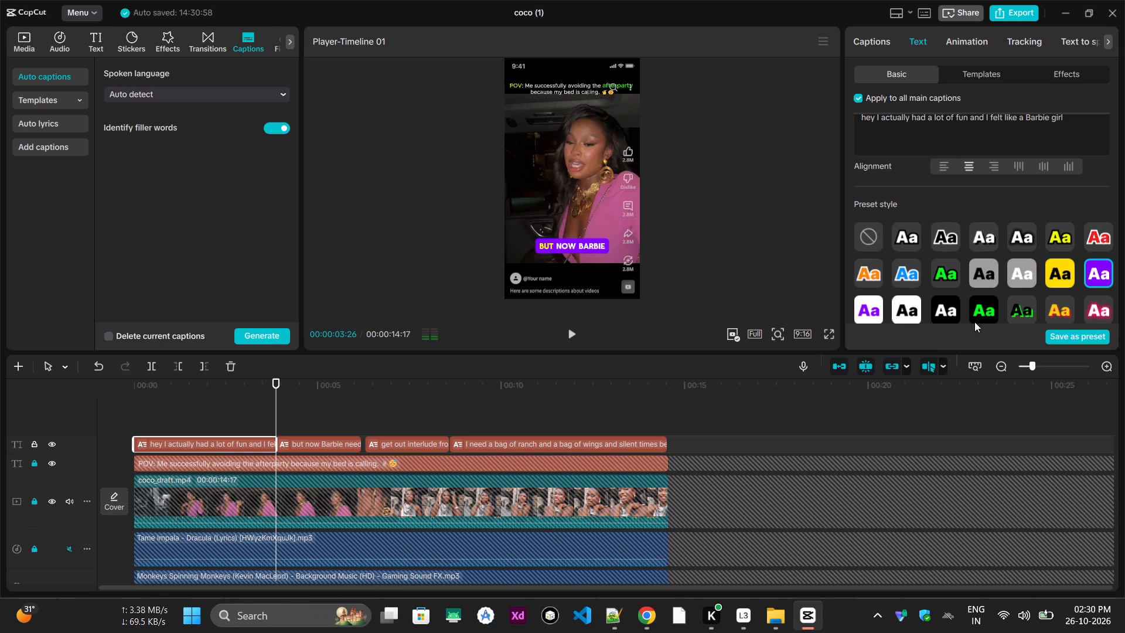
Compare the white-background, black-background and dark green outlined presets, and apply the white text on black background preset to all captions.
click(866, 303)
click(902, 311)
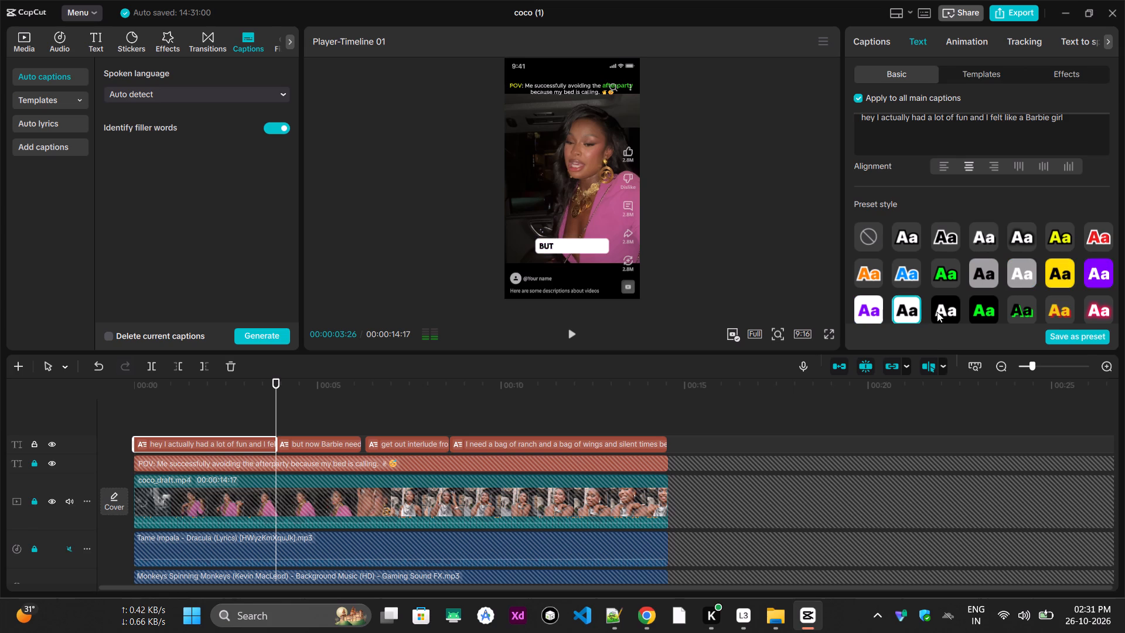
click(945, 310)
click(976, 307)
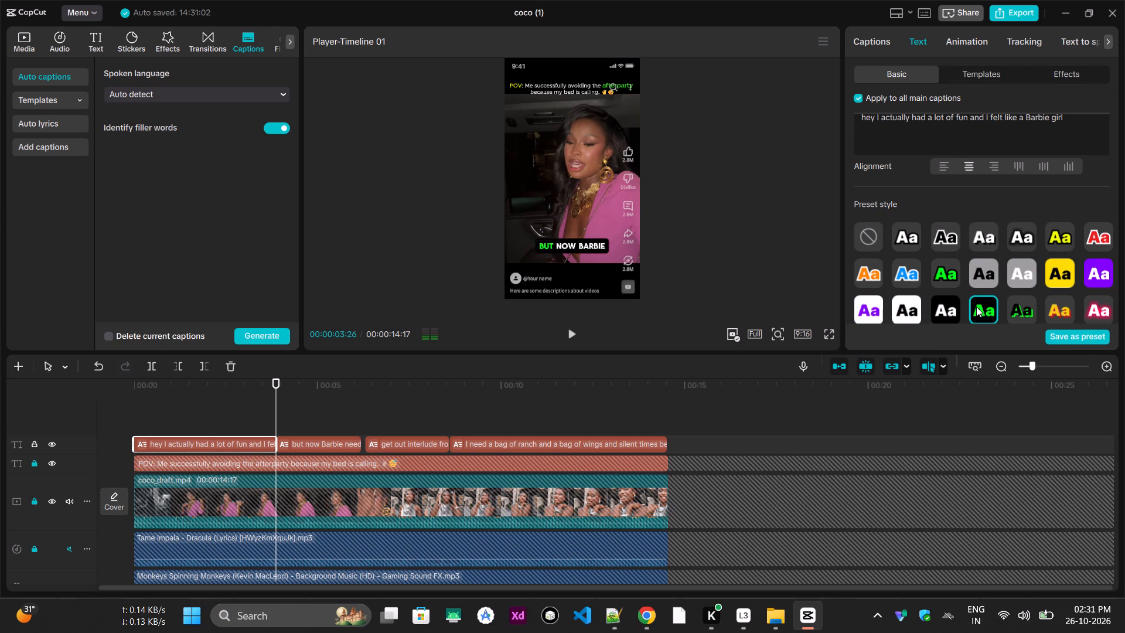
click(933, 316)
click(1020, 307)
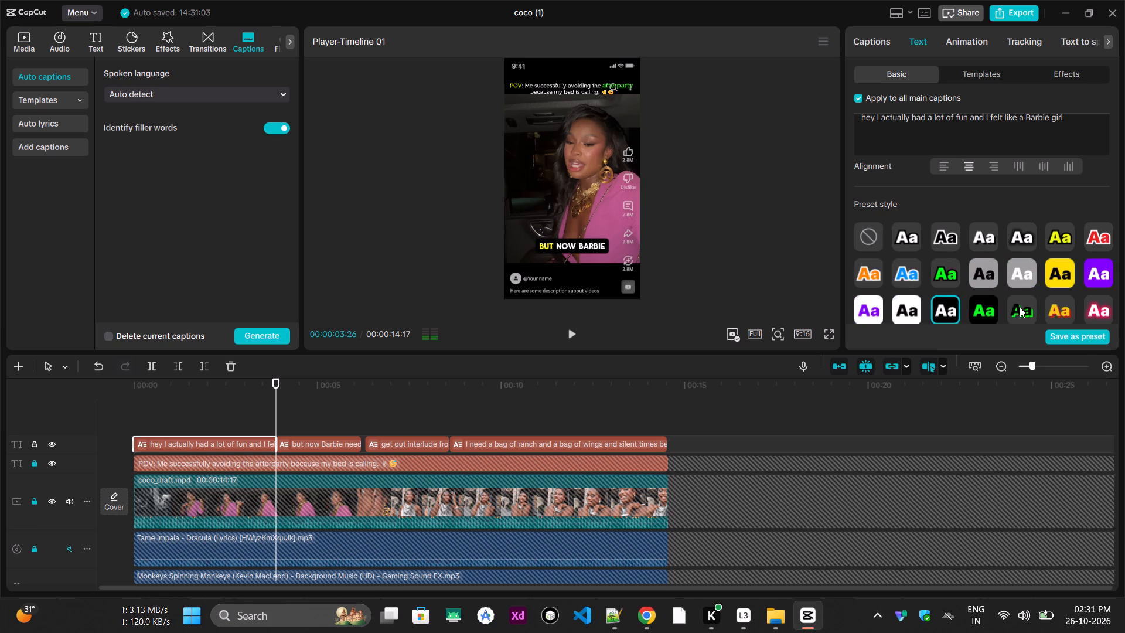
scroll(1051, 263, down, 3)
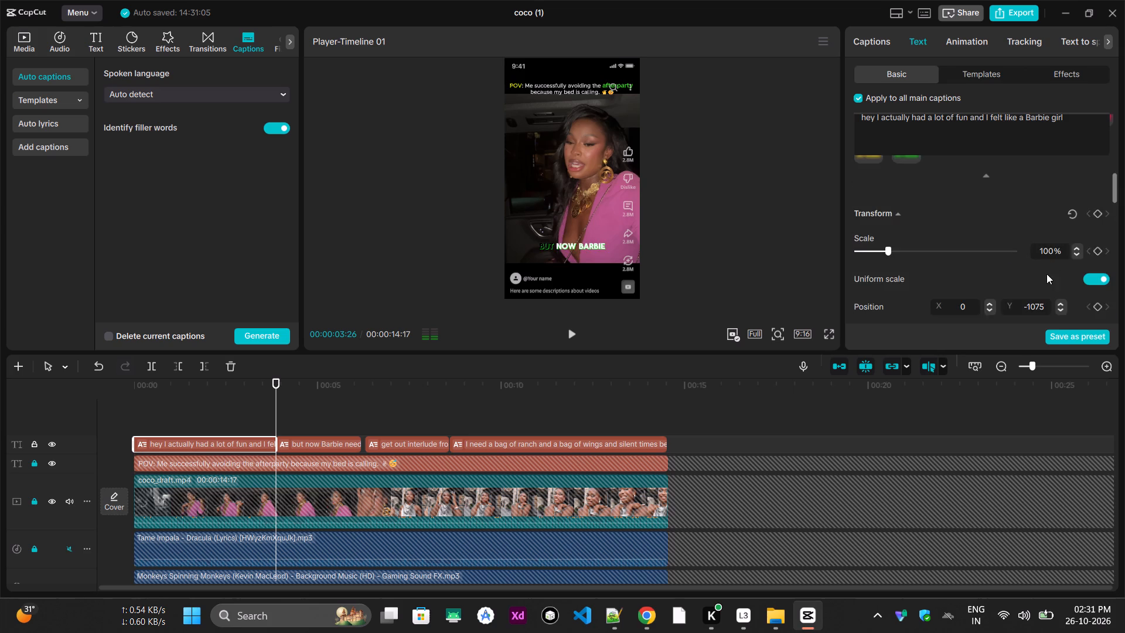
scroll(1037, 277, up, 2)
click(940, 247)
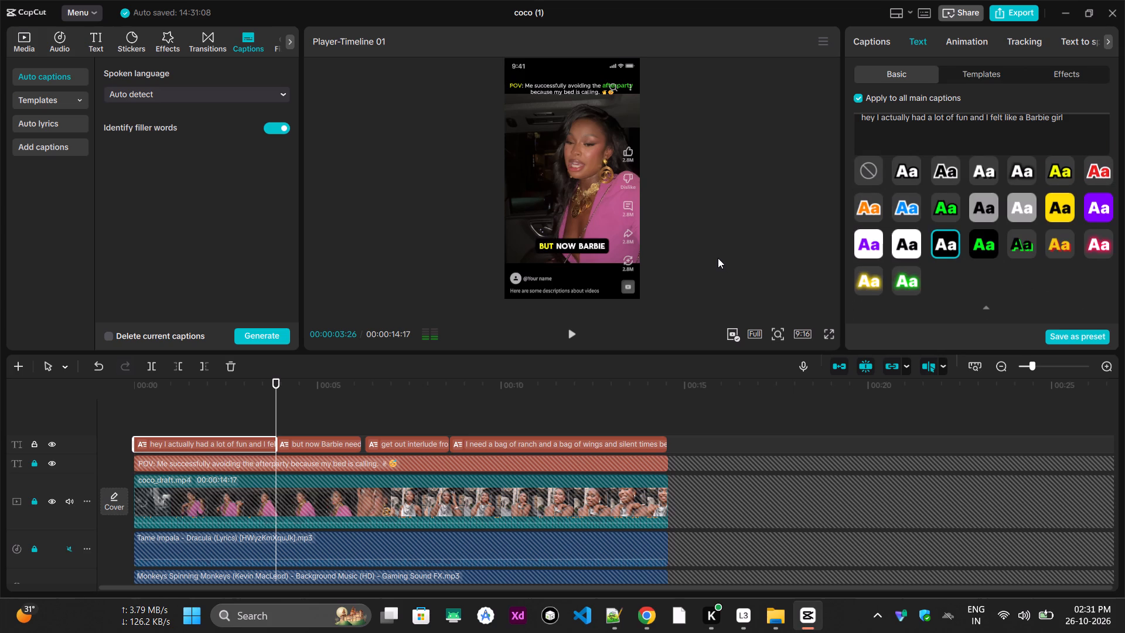
Play the restyled captions in full screen, and return the playhead to the start of the timeline.
key(space)
click(717, 258)
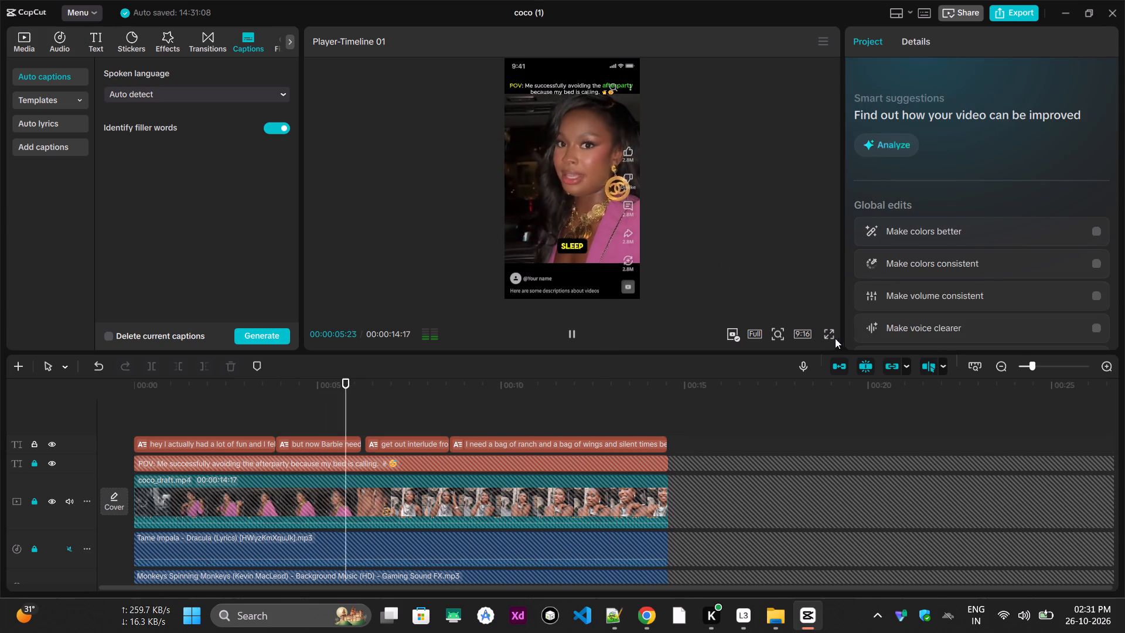
click(838, 339)
click(831, 333)
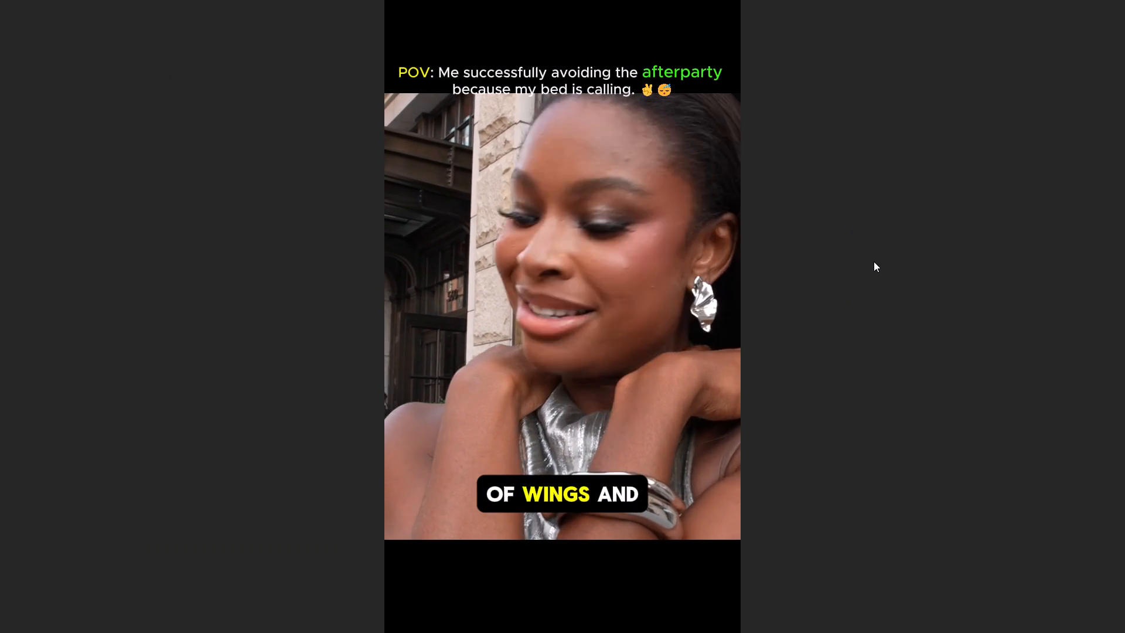
key(Escape)
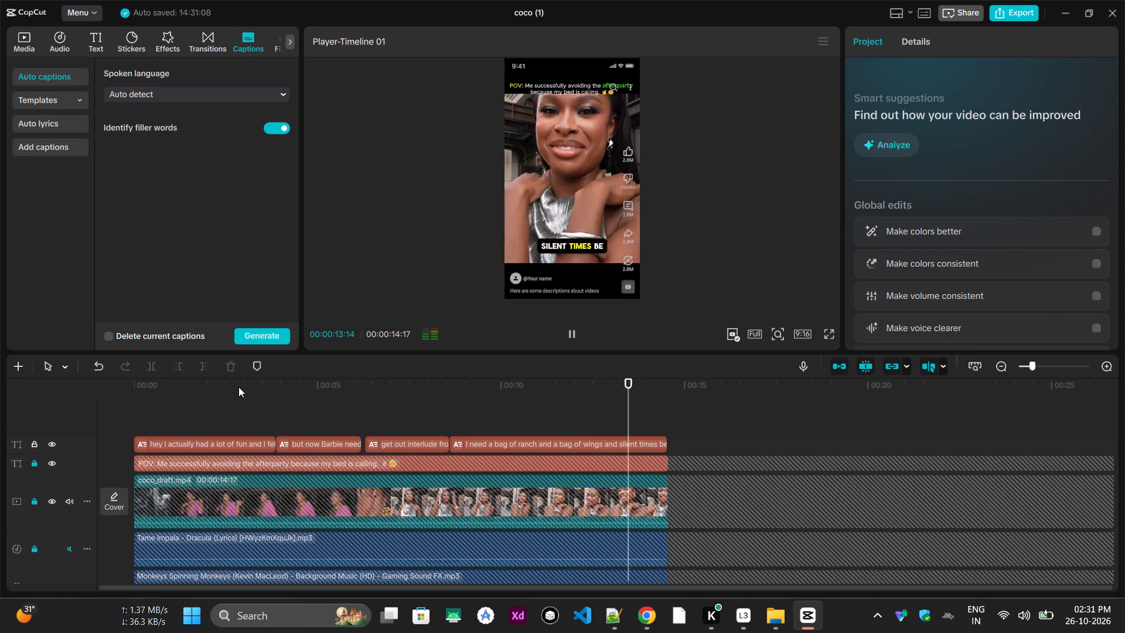
drag(189, 385, 120, 380)
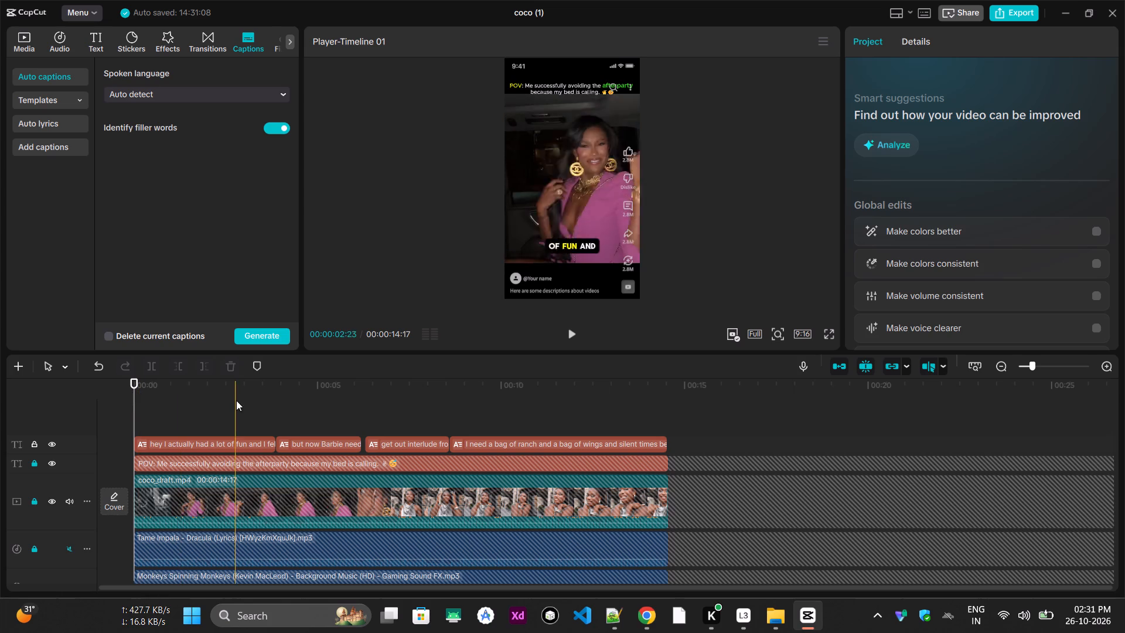
drag(181, 384, 136, 372)
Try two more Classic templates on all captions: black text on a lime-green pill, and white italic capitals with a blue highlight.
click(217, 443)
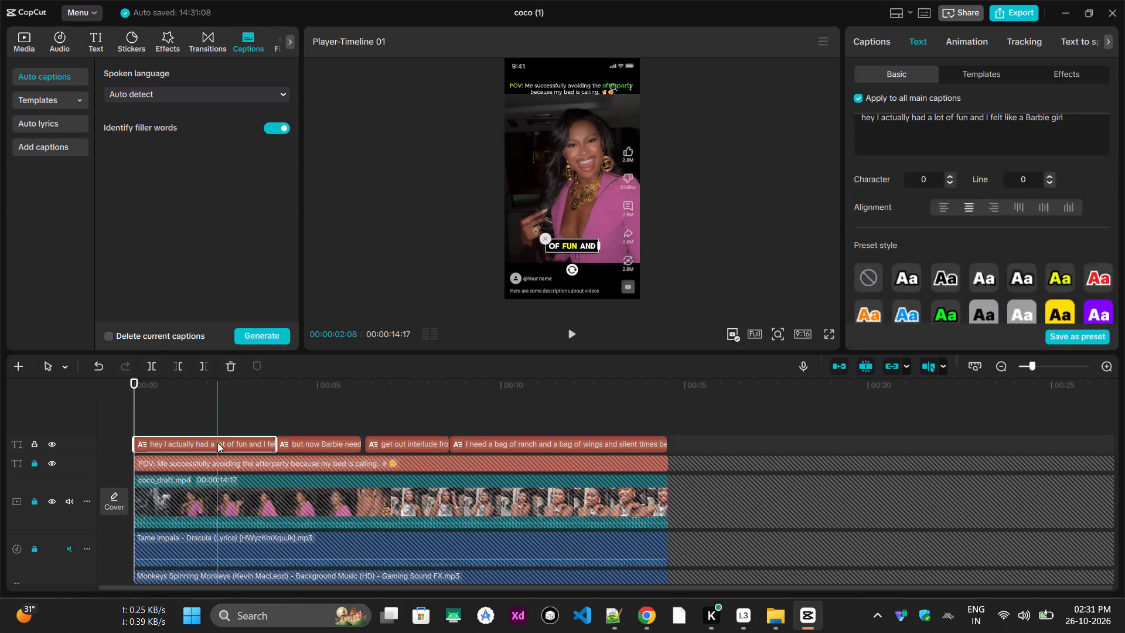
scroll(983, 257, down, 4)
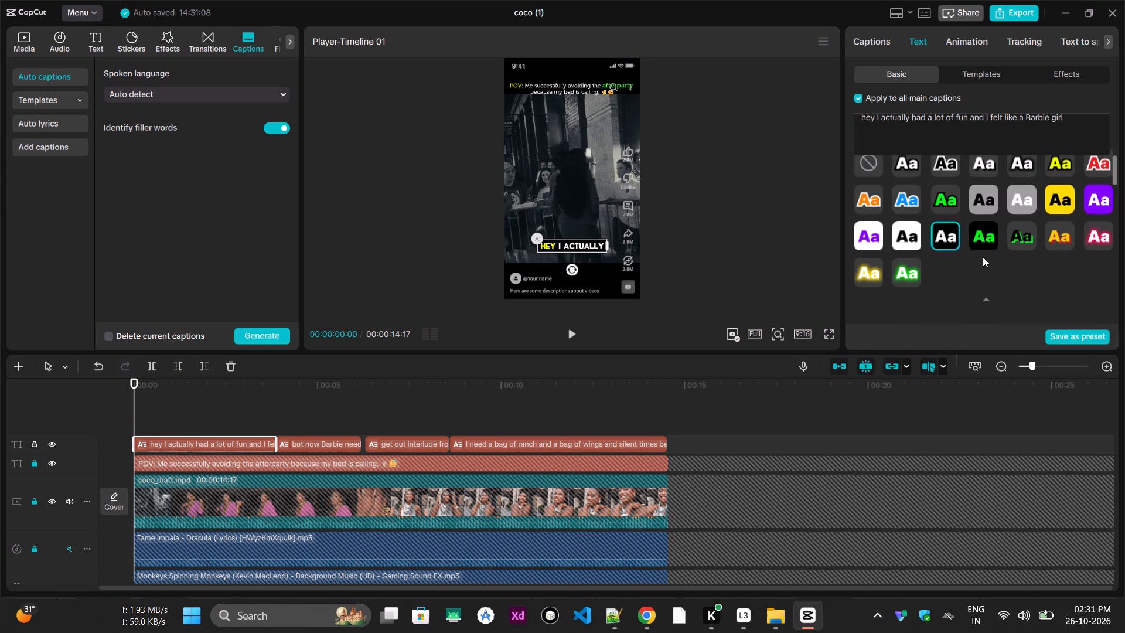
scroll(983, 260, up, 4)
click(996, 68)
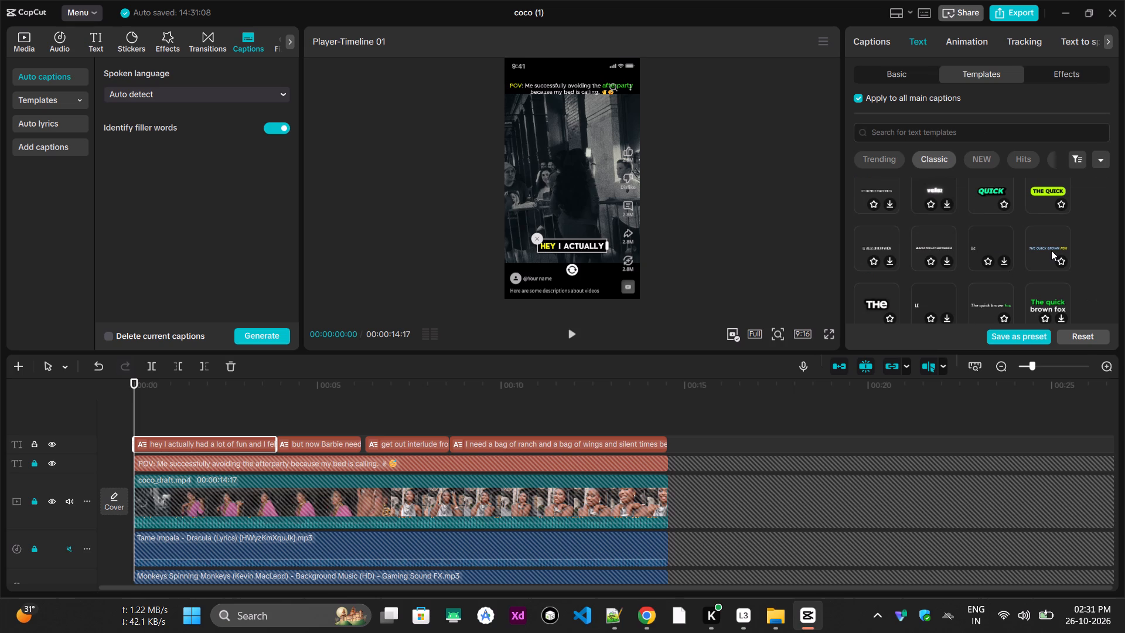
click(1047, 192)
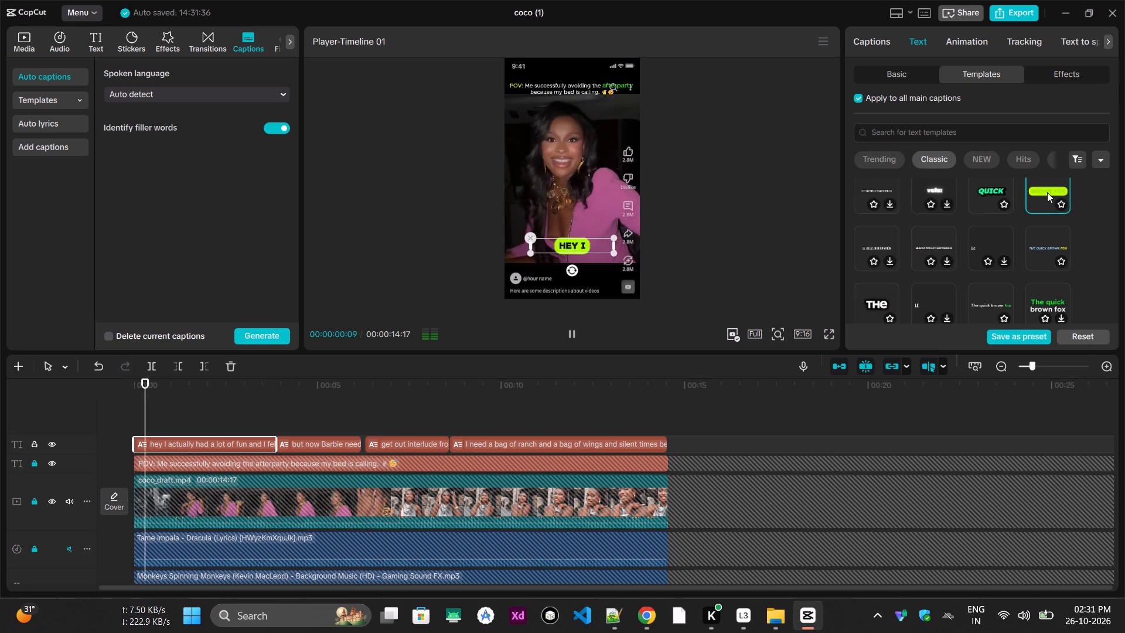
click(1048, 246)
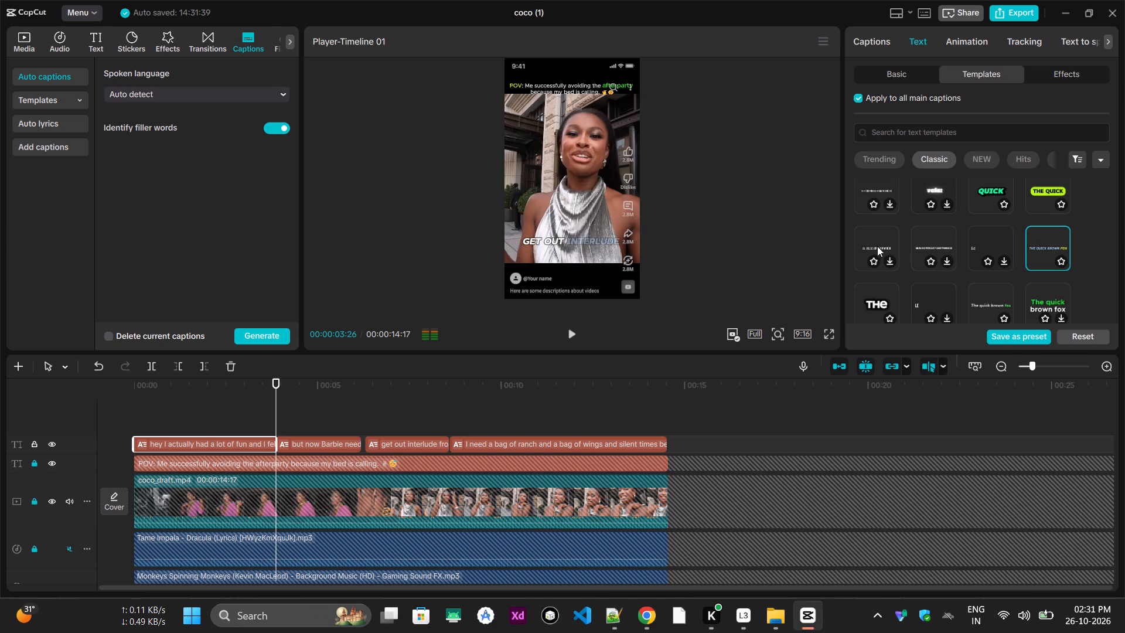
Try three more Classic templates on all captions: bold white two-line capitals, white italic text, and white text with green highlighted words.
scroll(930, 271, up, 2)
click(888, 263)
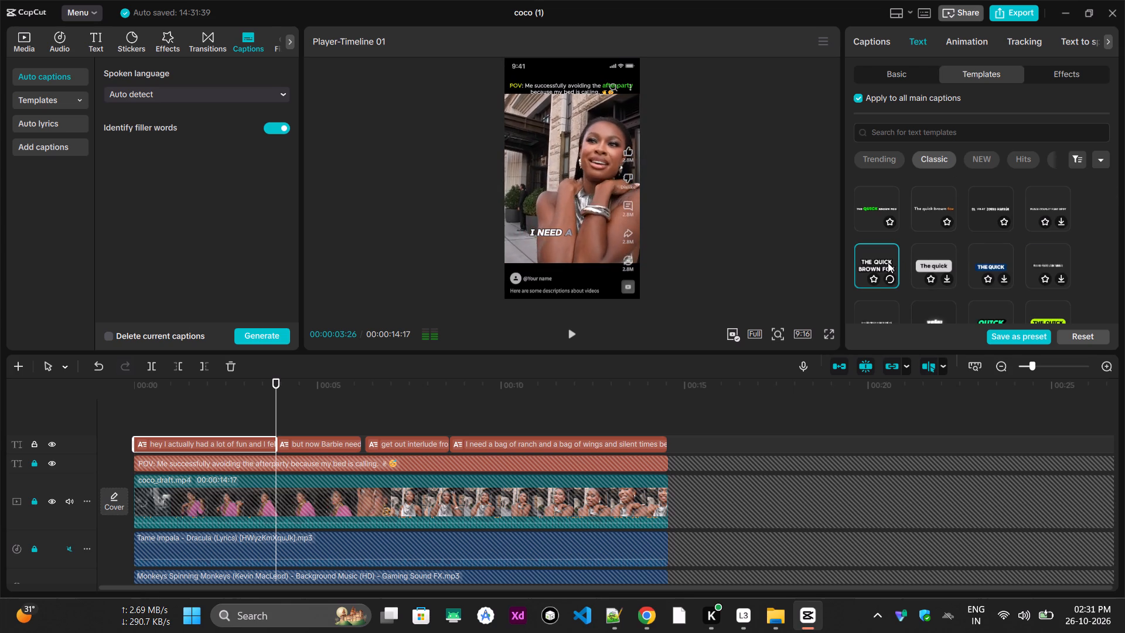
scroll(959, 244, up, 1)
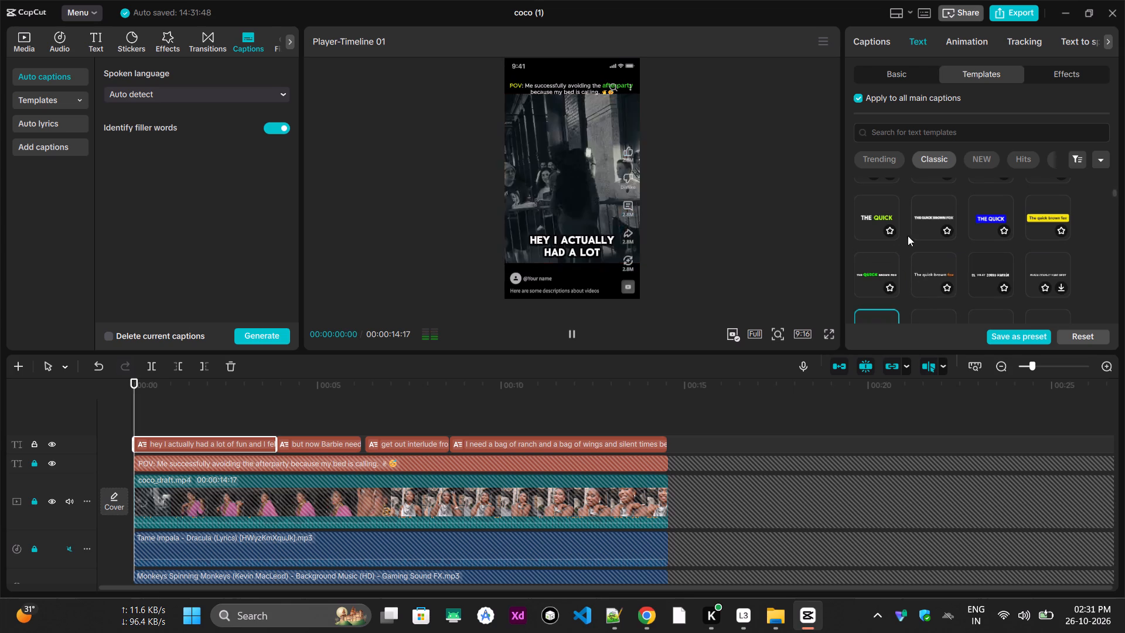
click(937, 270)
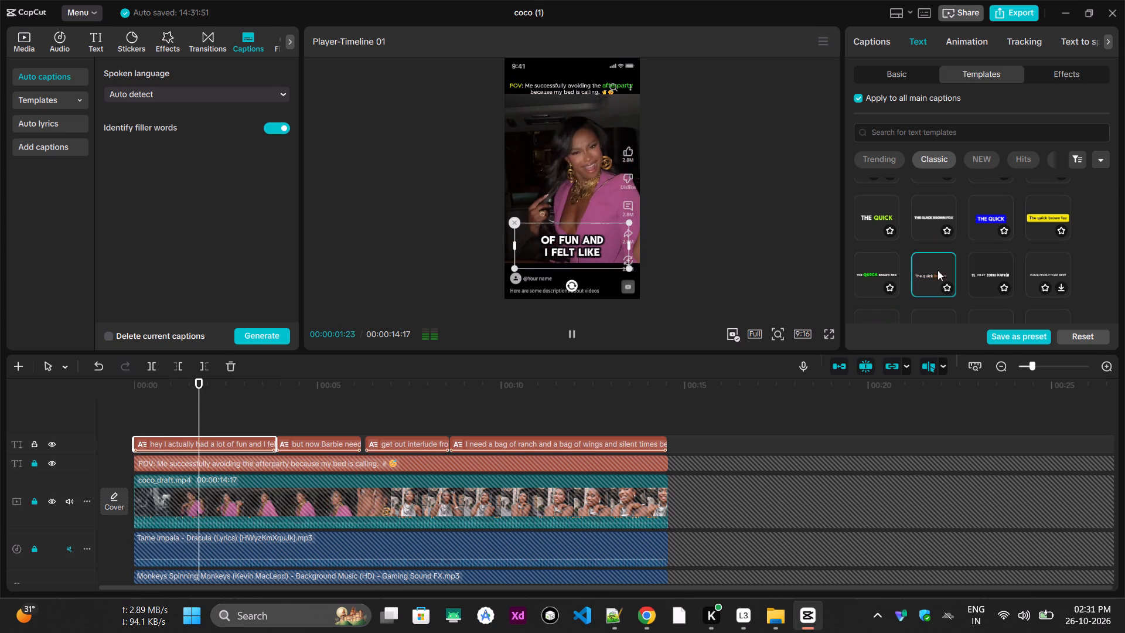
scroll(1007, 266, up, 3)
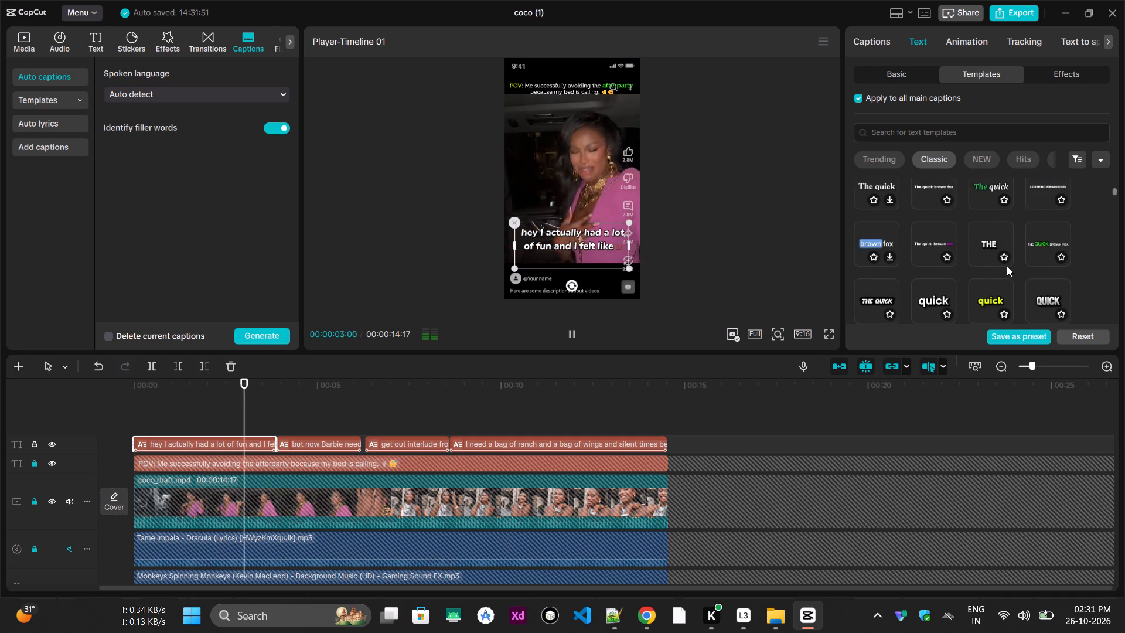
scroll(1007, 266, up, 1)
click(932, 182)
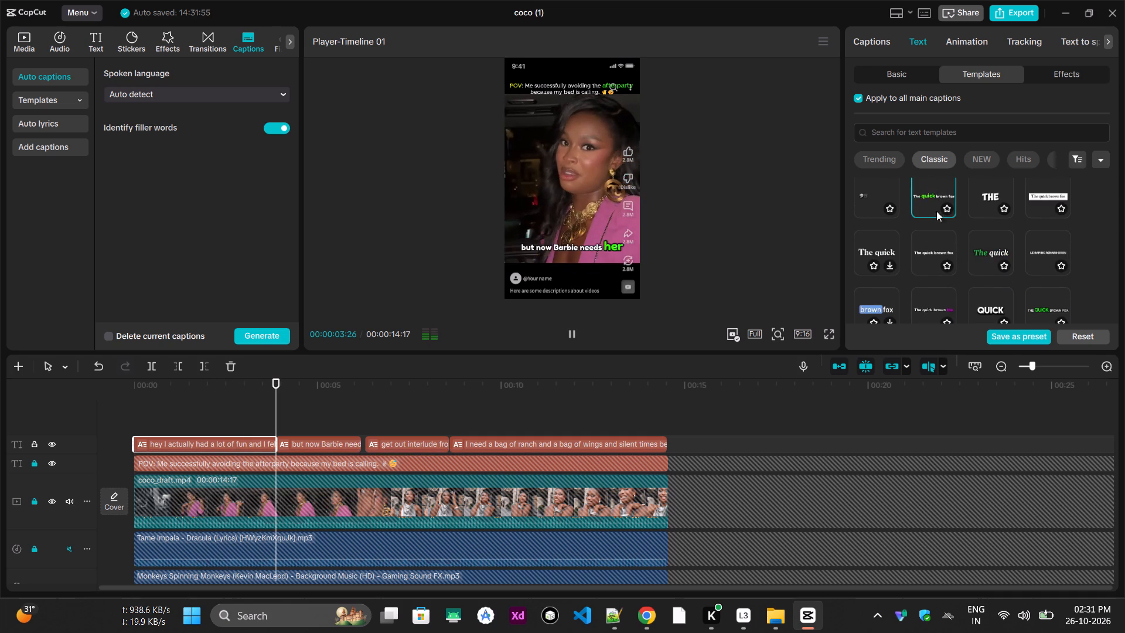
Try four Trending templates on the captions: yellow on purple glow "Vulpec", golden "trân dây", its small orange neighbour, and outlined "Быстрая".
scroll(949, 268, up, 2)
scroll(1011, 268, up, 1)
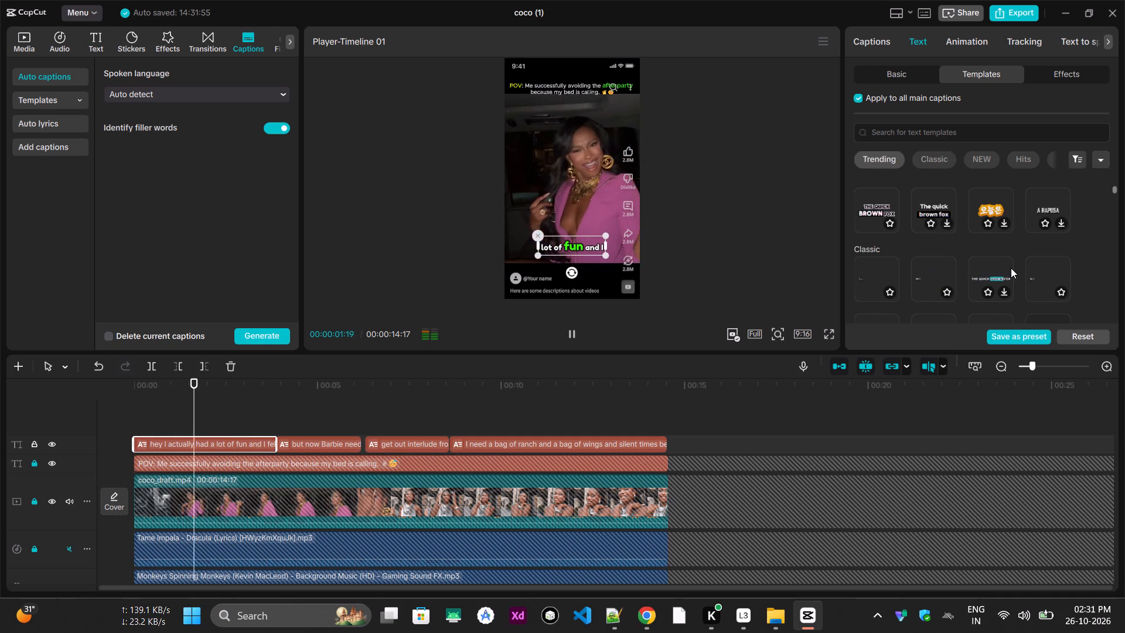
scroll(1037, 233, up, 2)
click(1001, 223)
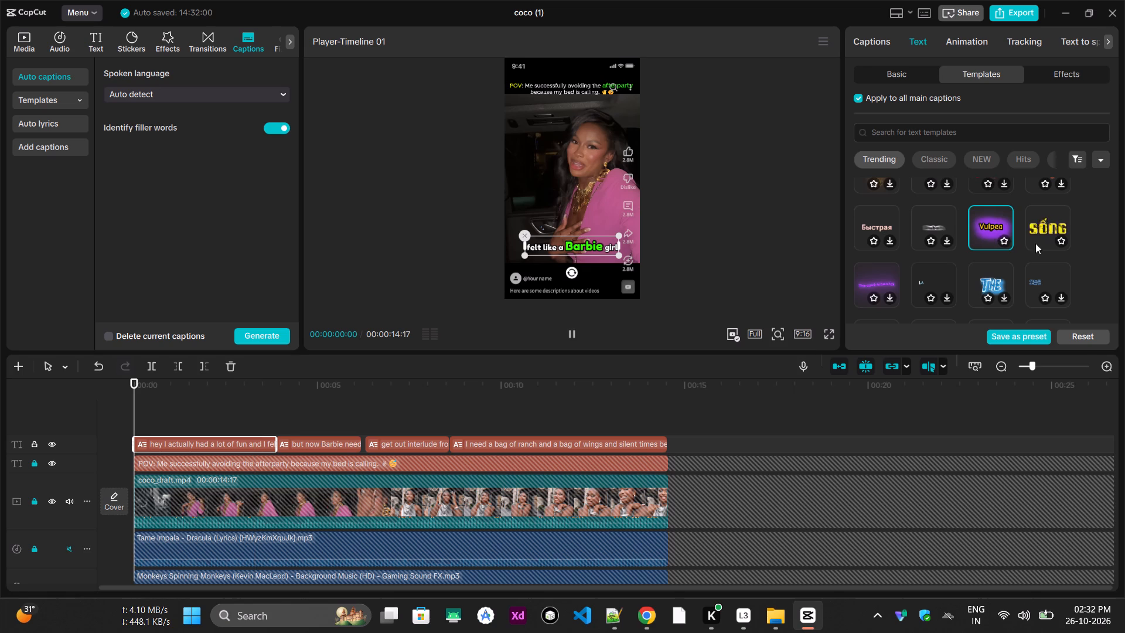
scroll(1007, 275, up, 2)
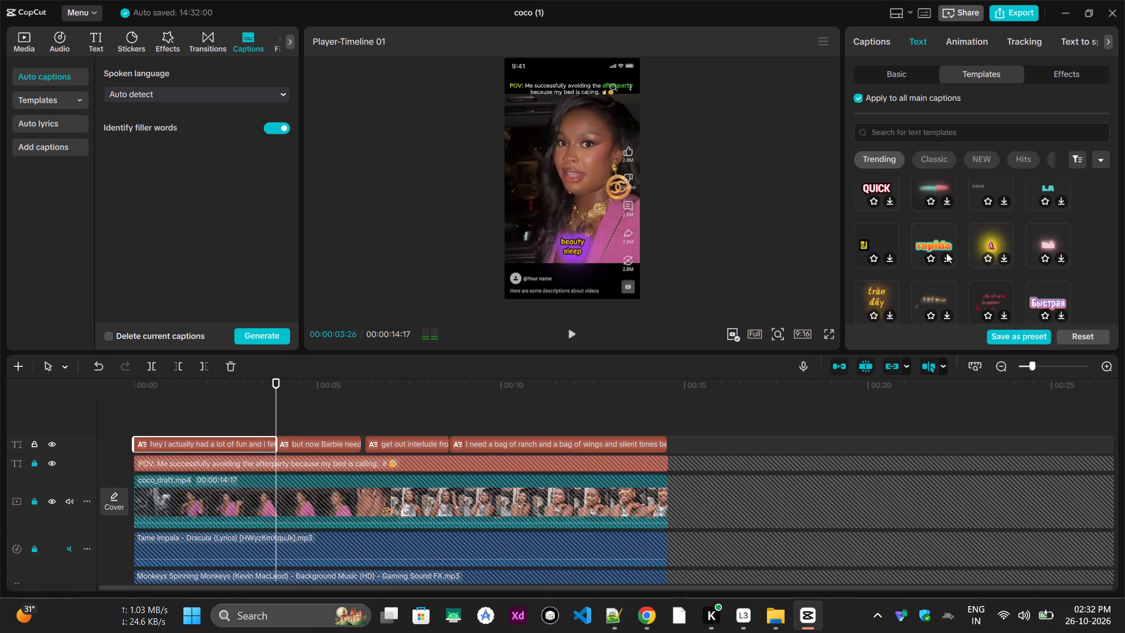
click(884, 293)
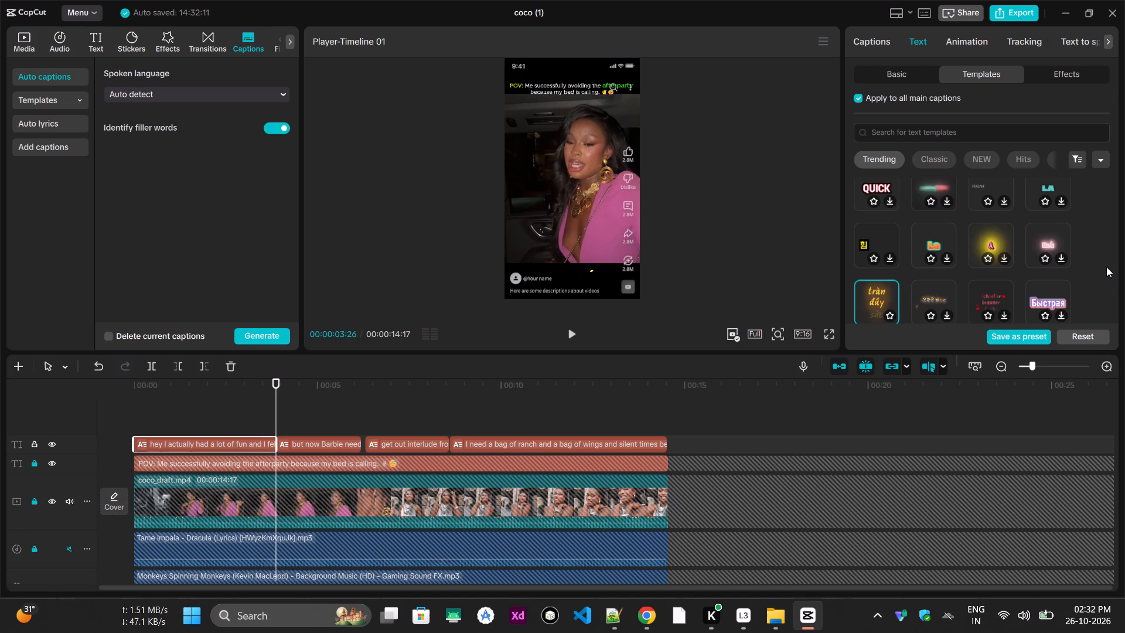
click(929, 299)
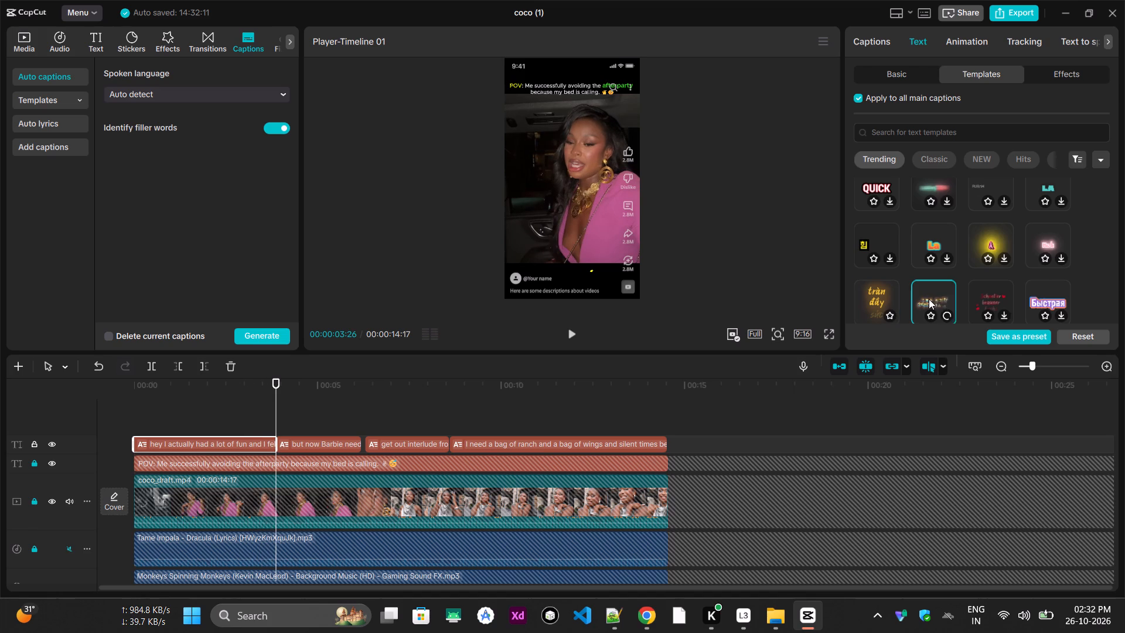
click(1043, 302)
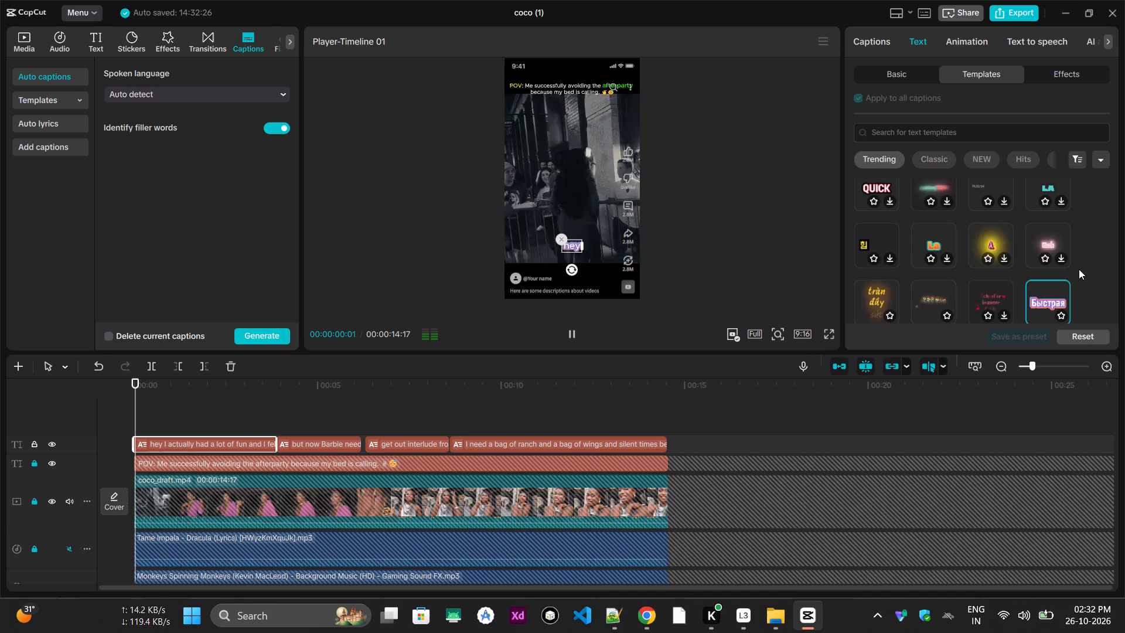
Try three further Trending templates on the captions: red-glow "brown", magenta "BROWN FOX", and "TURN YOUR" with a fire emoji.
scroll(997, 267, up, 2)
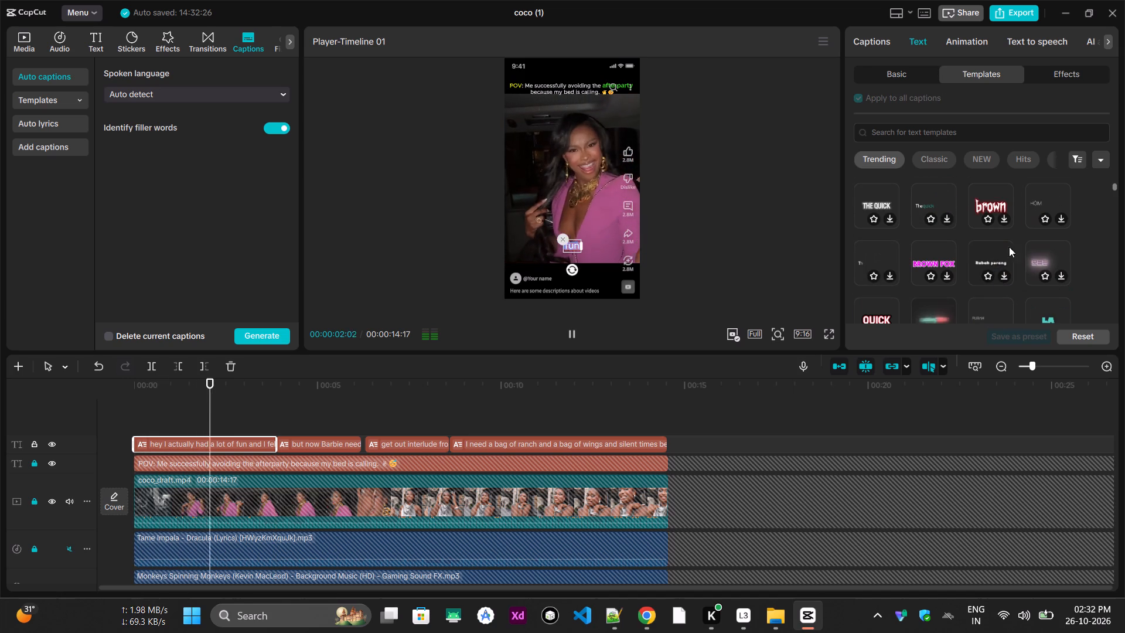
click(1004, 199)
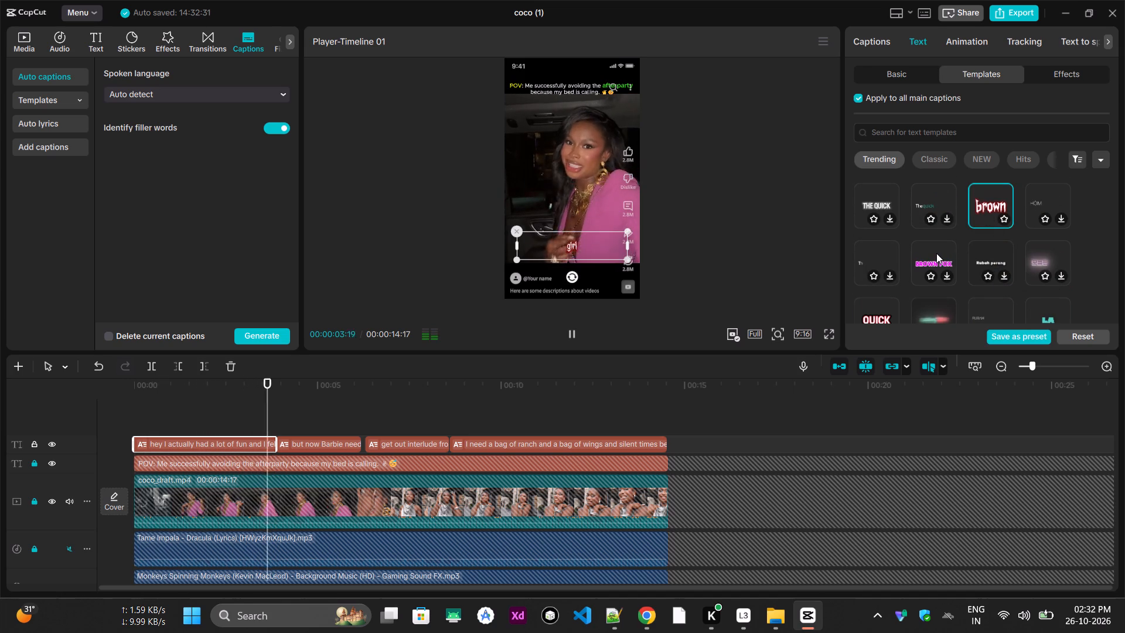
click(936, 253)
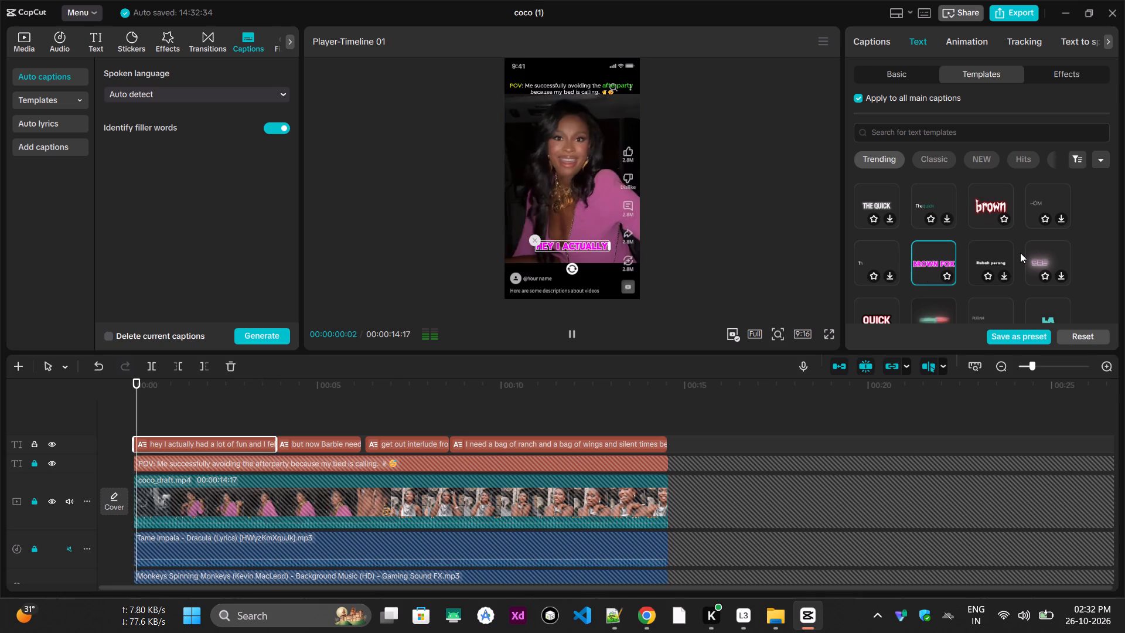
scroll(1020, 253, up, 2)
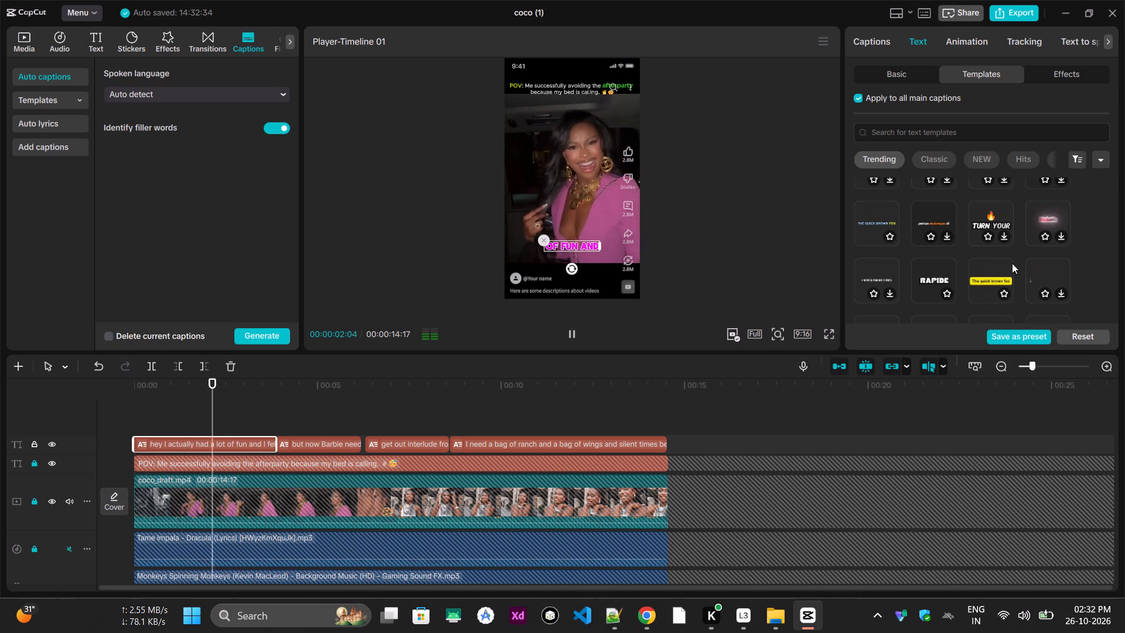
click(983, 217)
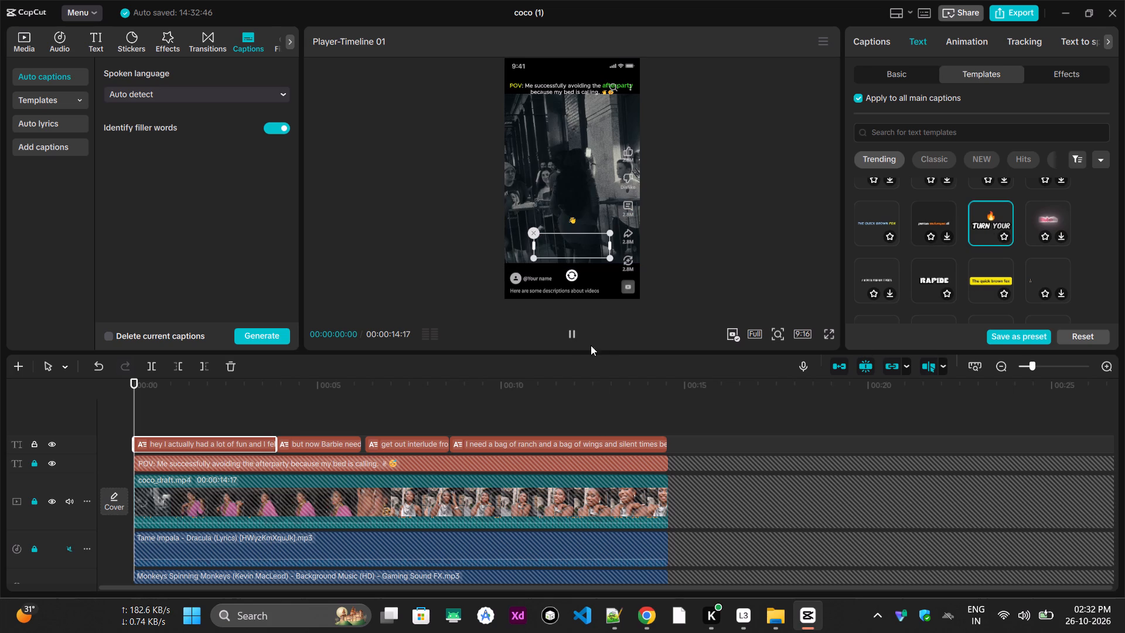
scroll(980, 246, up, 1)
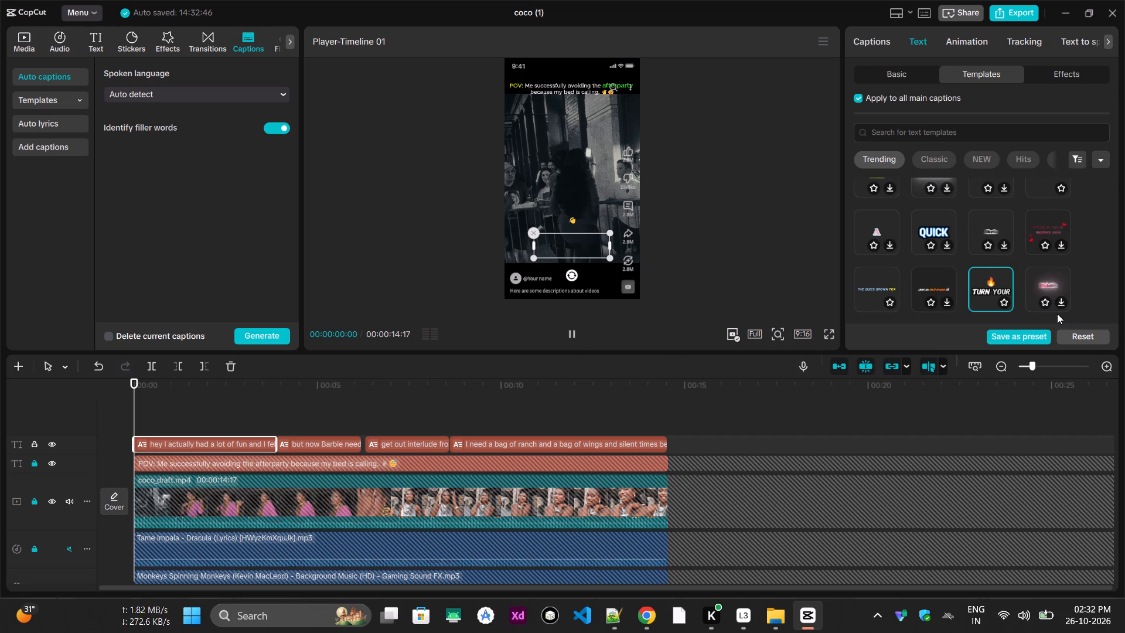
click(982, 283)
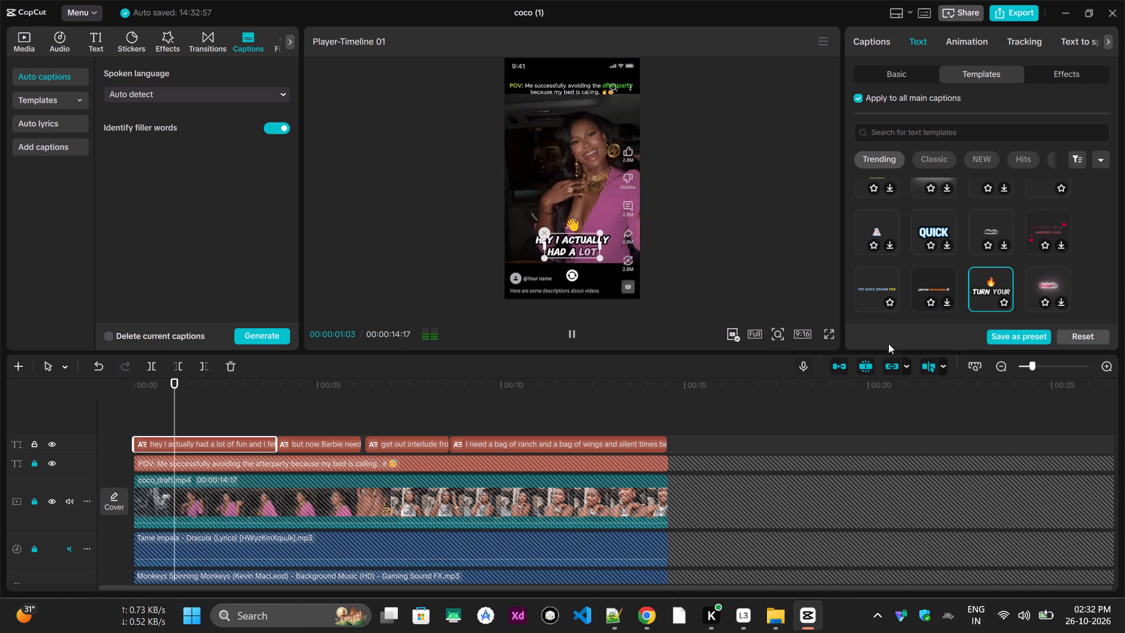
Apply the bold capitals "BROWN" template from the Trending category to the captions.
scroll(996, 272, up, 3)
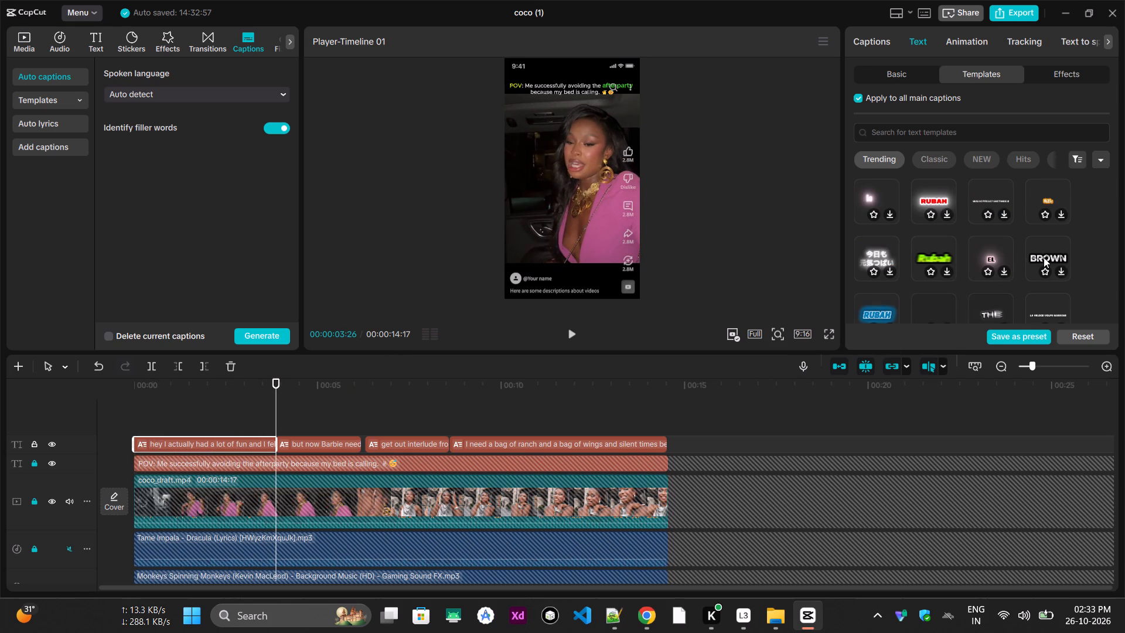
click(1044, 257)
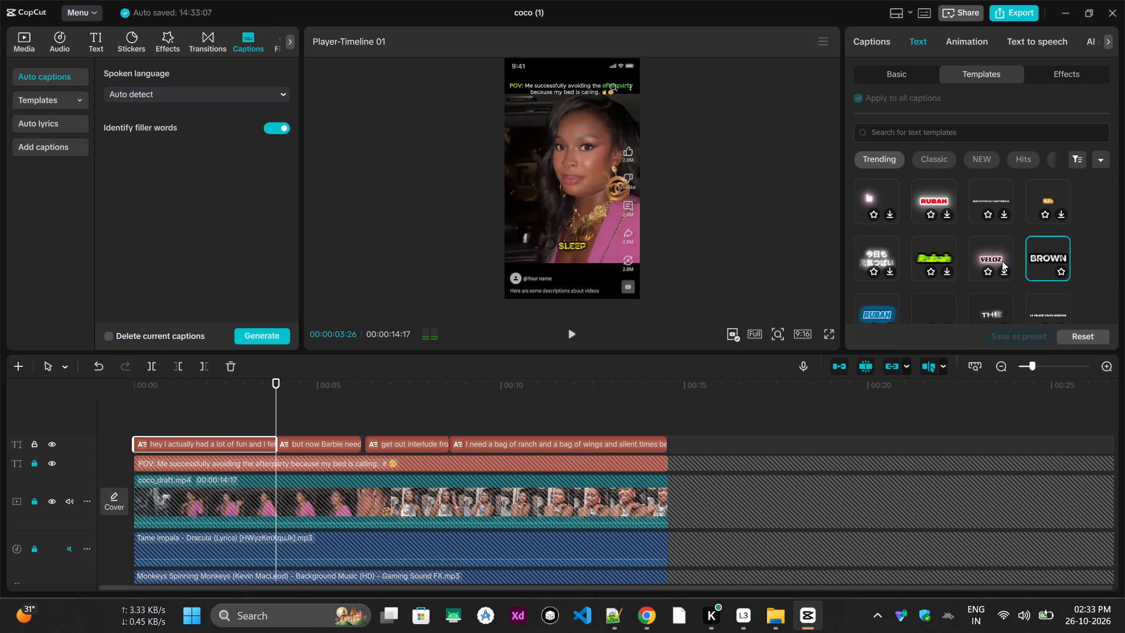
Play the clip in full screen to review the restyled captions, and recheck the ending on the timeline.
click(724, 256)
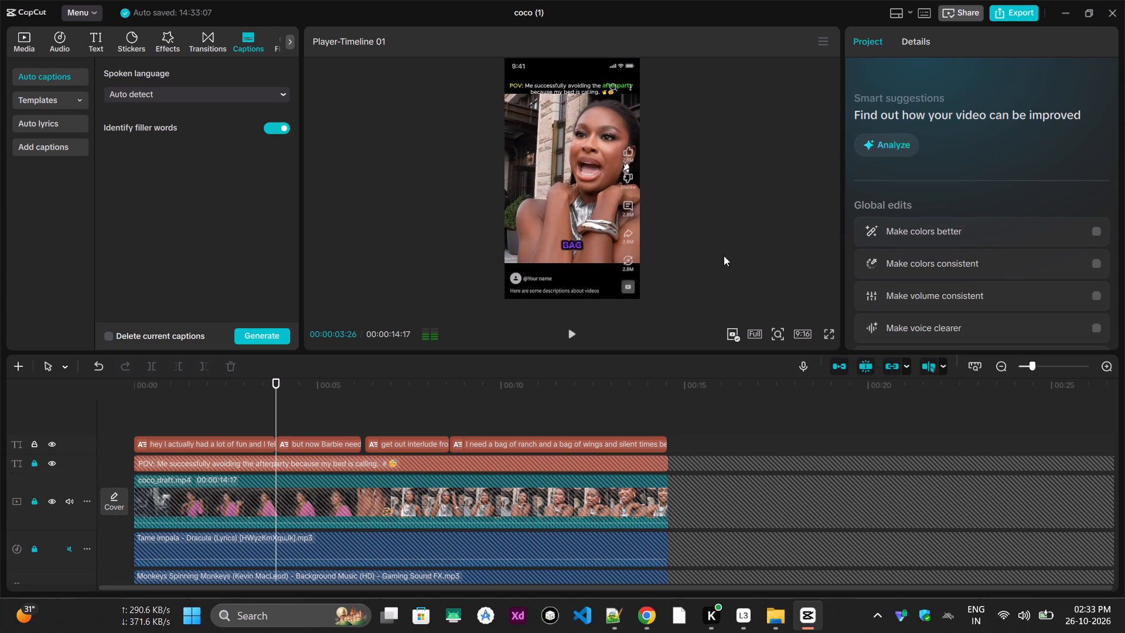
click(828, 334)
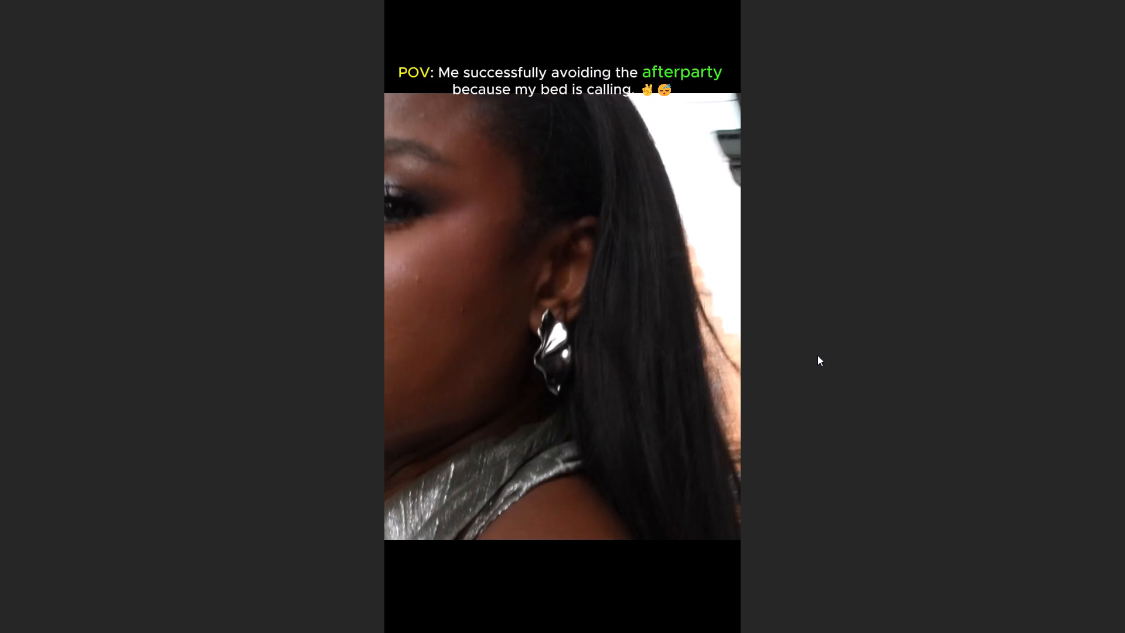
key(space)
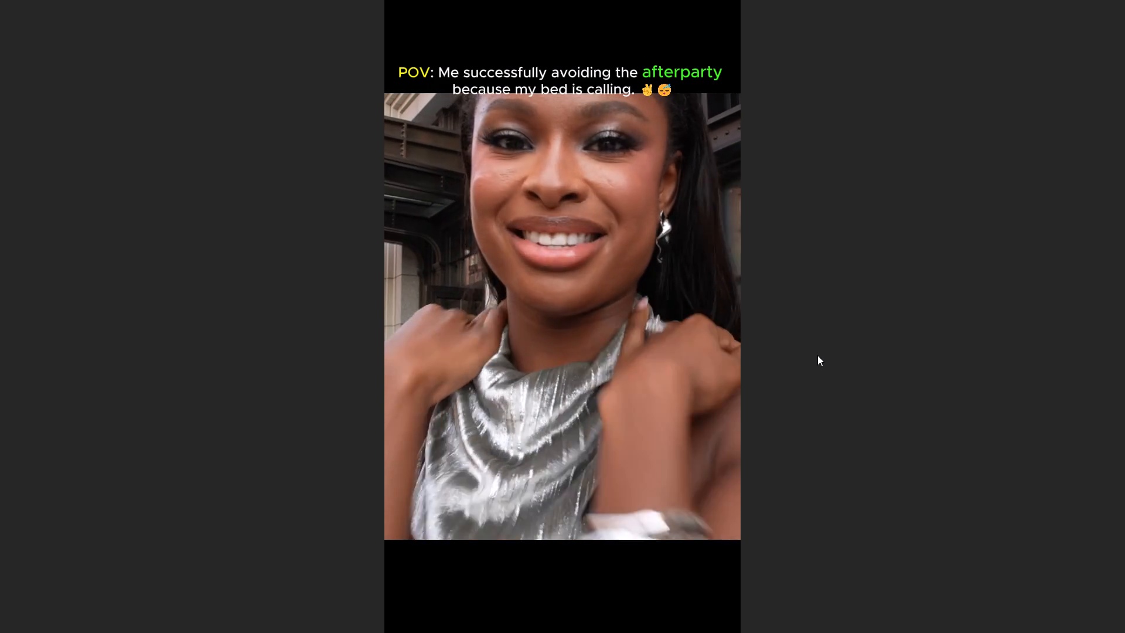
key(Escape)
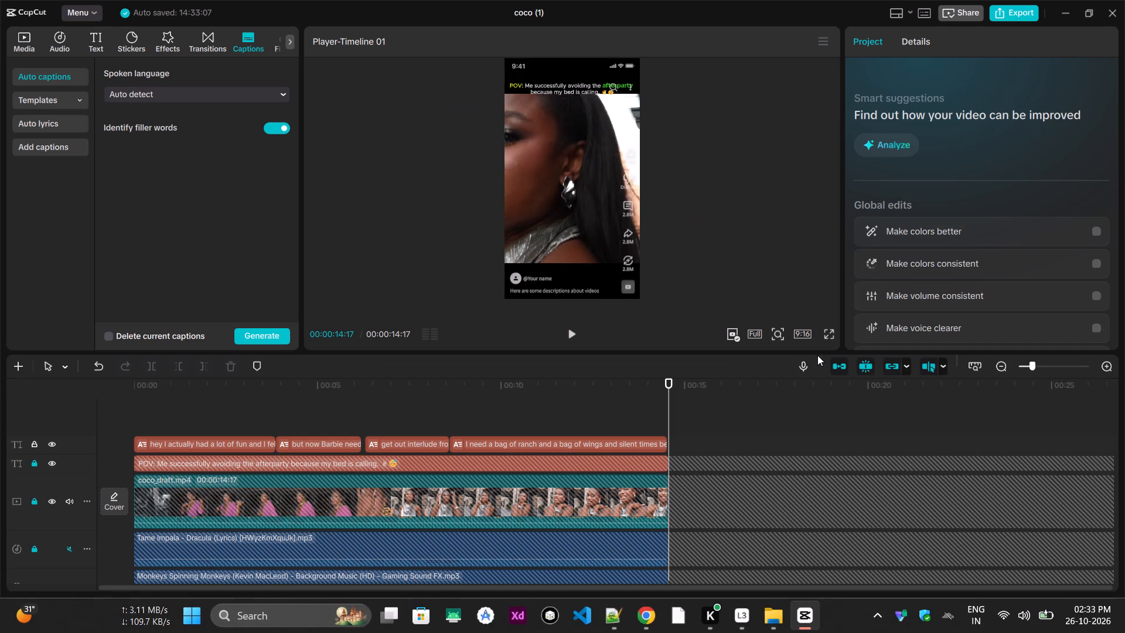
click(625, 399)
key(space)
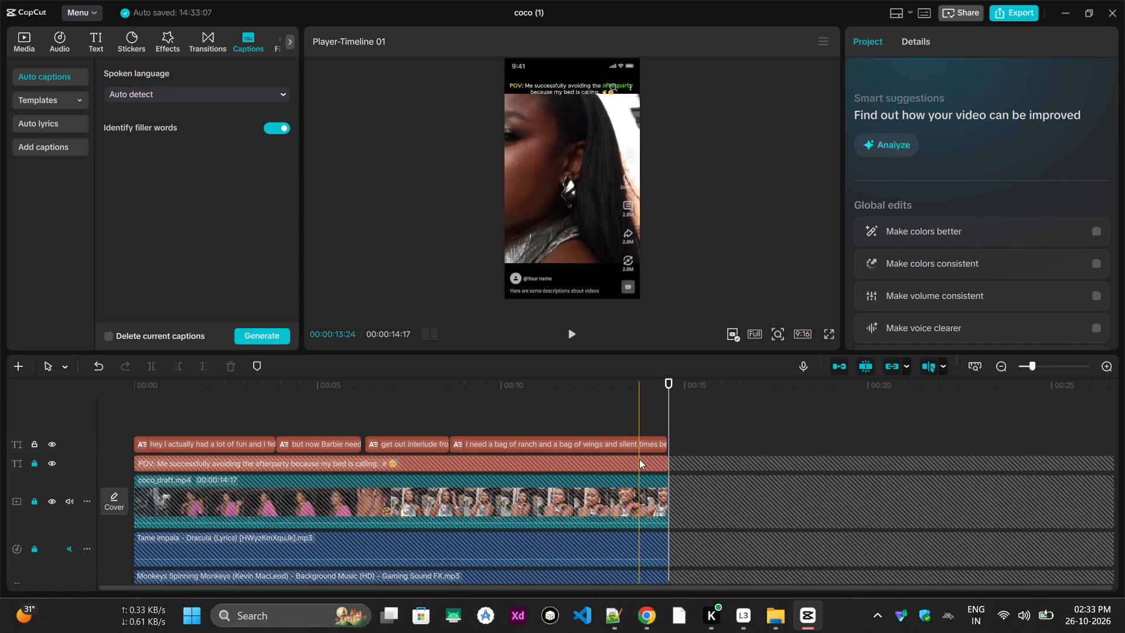
Open the text of the last caption, "I need a bag of ranch and a bag of wings…", for editing in the caption list.
double_click(657, 446)
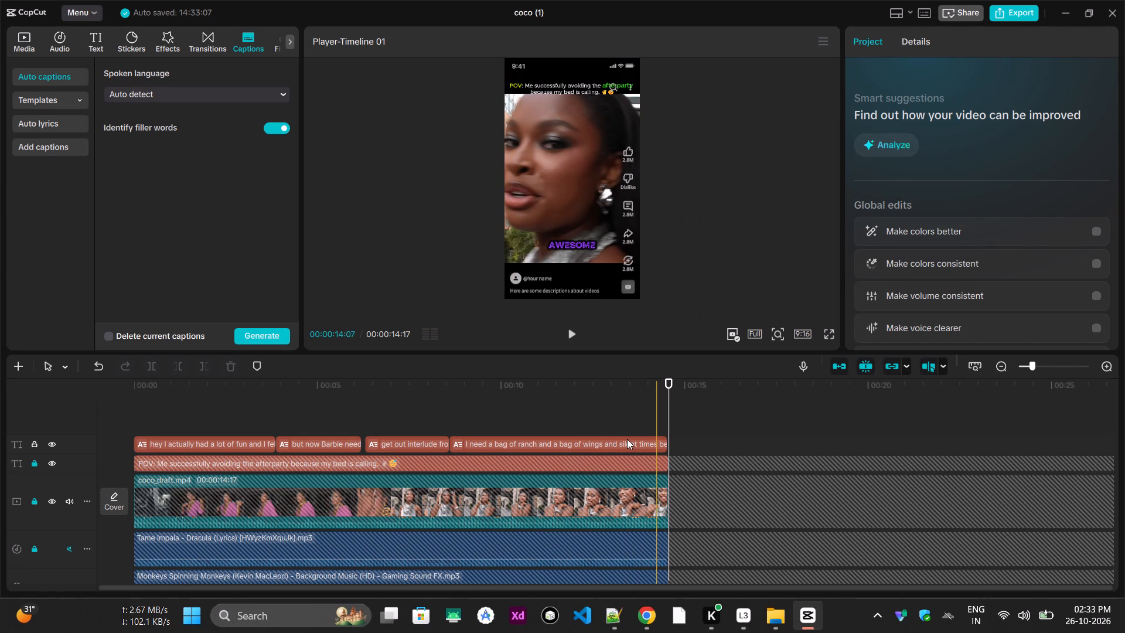
click(627, 439)
click(621, 444)
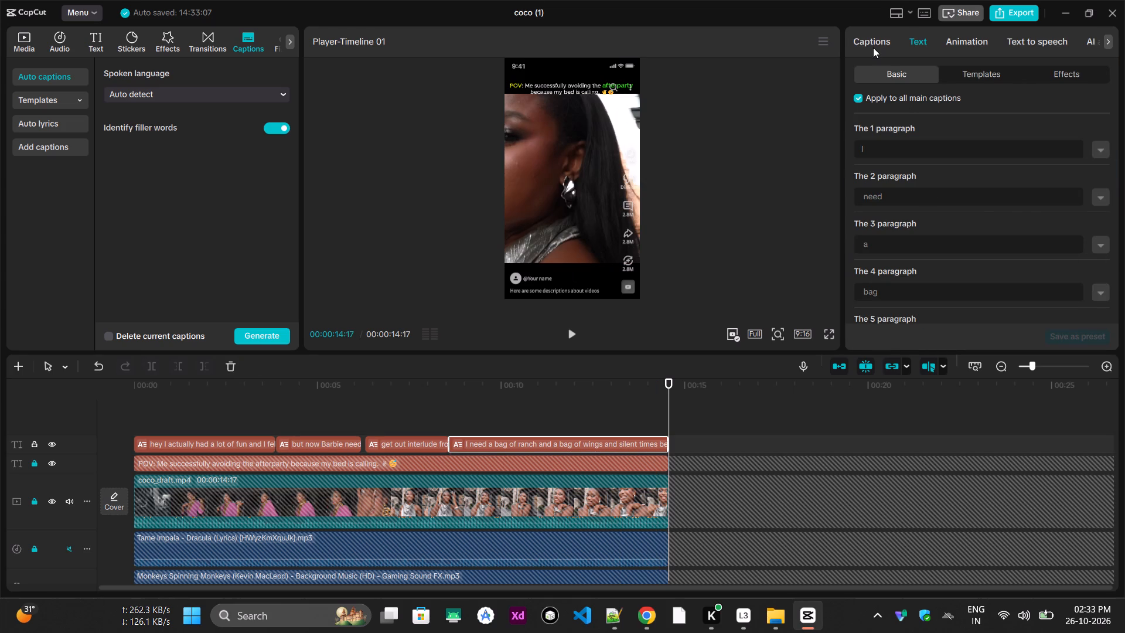
click(872, 46)
click(1008, 230)
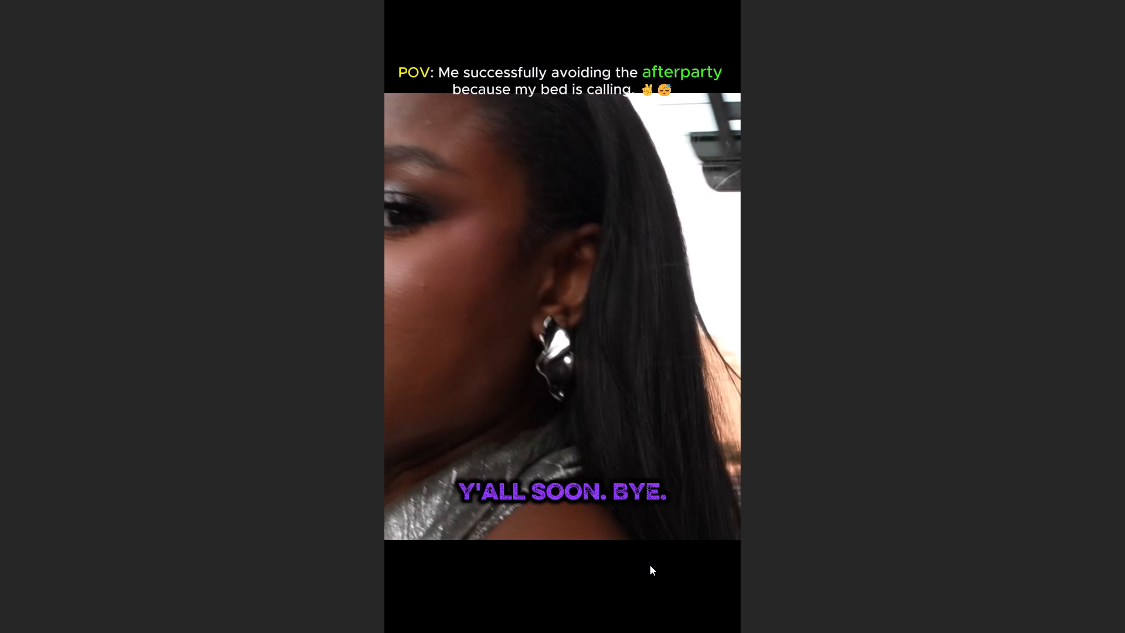
key(Escape)
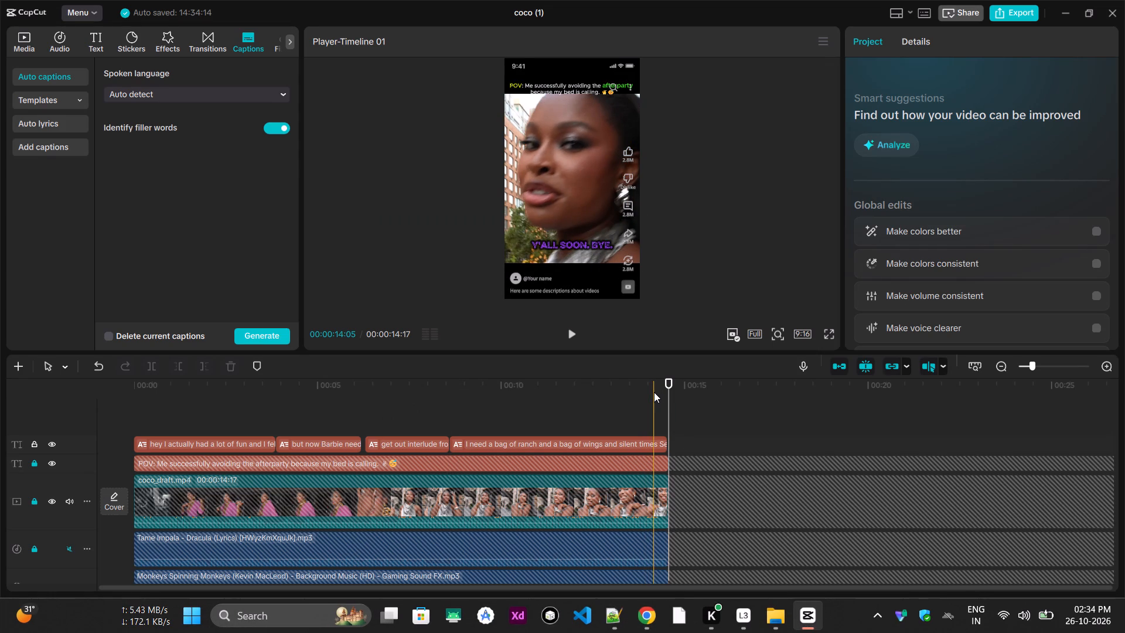
click(654, 392)
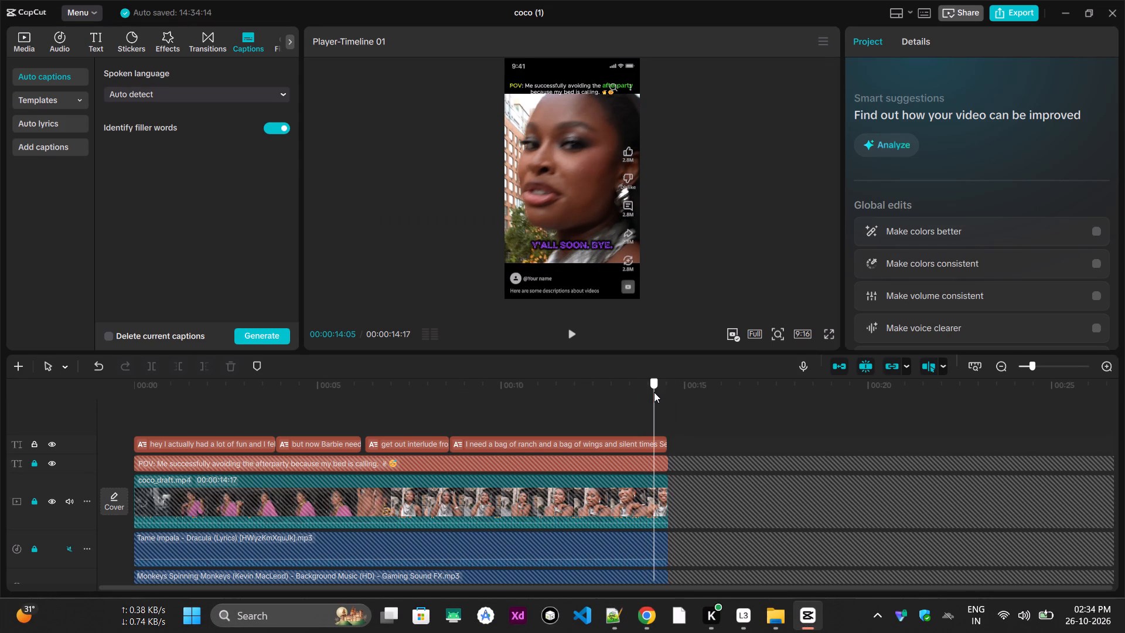
drag(654, 392, 546, 383)
key(space)
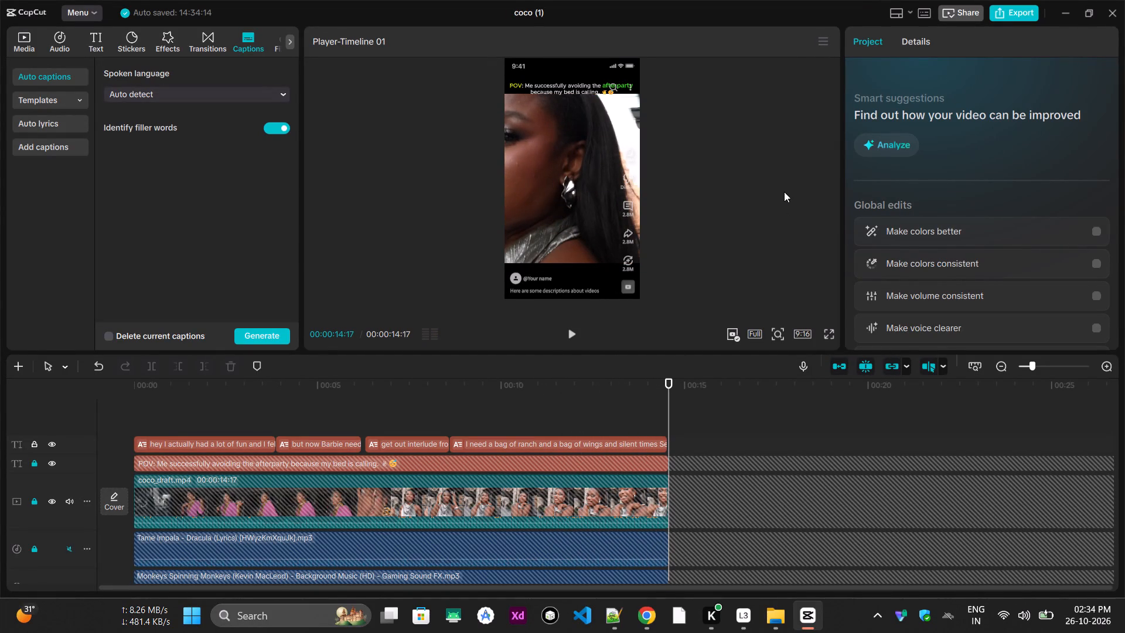
Unlock the POV title's text track and set the title's font size to 6.
drag(309, 382, 42, 389)
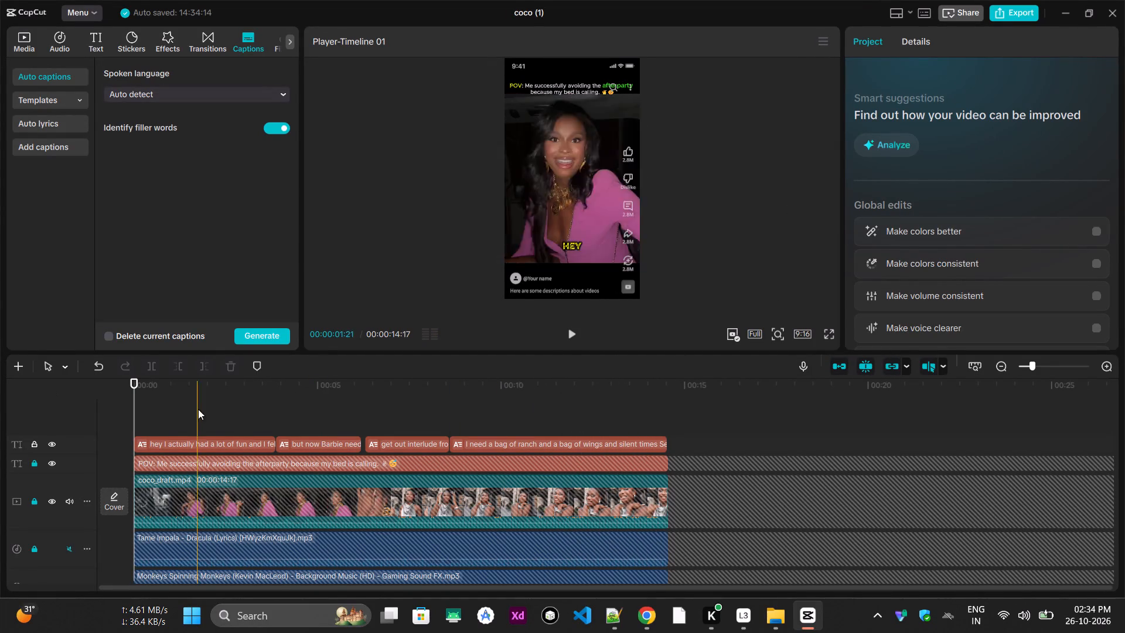
ctrl+scroll(240, 479, down, 4)
ctrl+scroll(279, 511, up, 9)
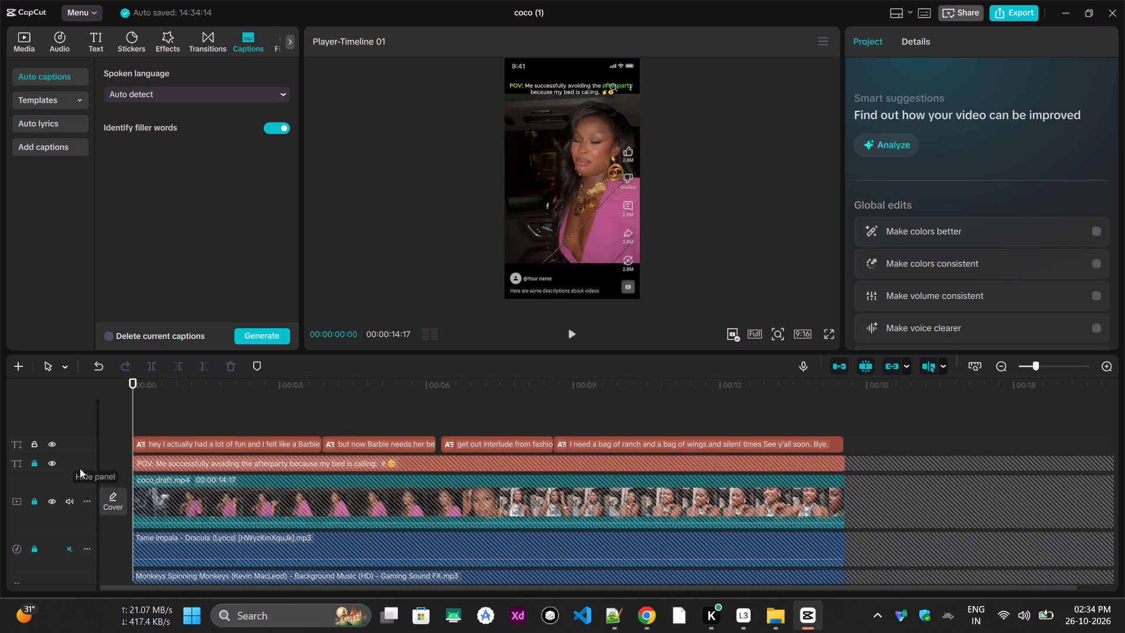
scroll(248, 462, up, 1)
click(260, 462)
click(35, 465)
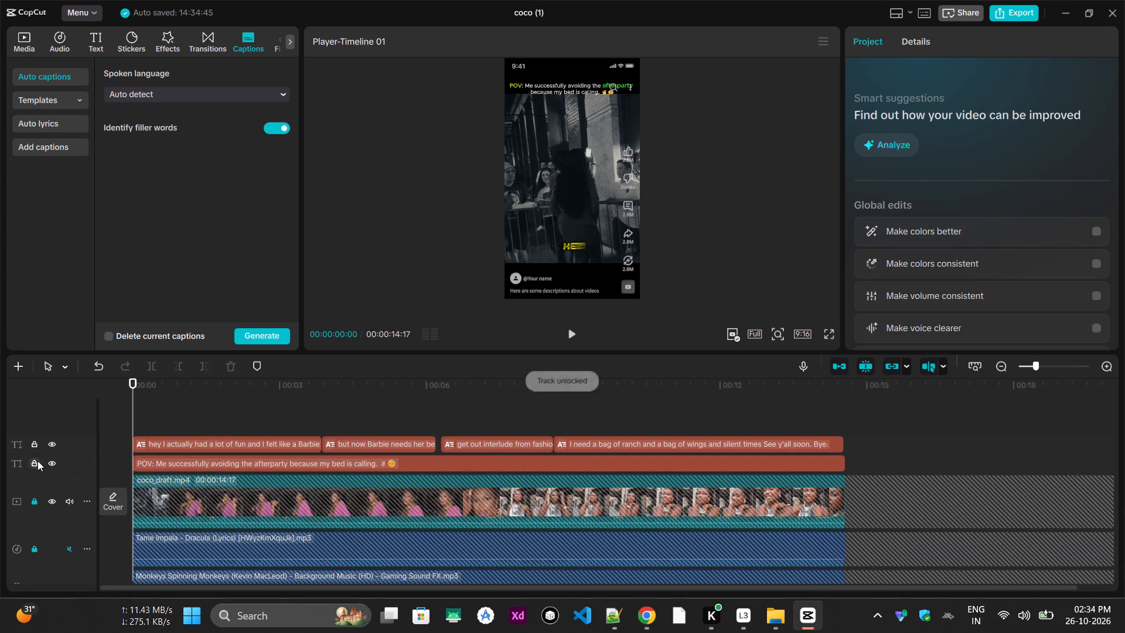
scroll(608, 182, up, 6)
click(567, 84)
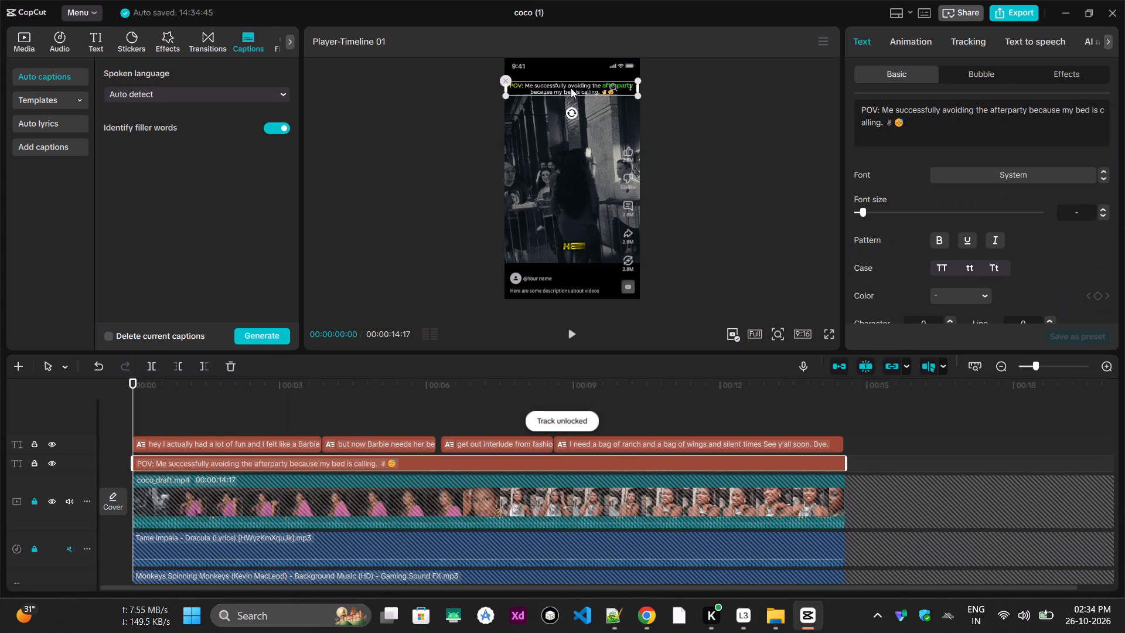
ctrl+scroll(589, 105, up, 6)
scroll(588, 171, up, 11)
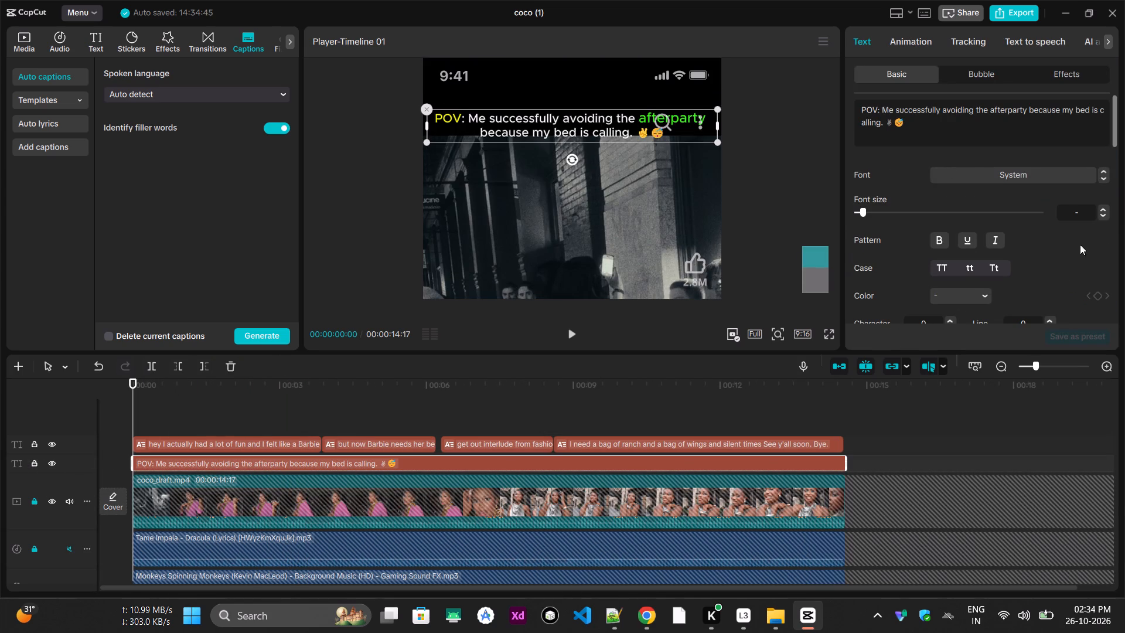
click(1103, 217)
triple_click(1103, 217)
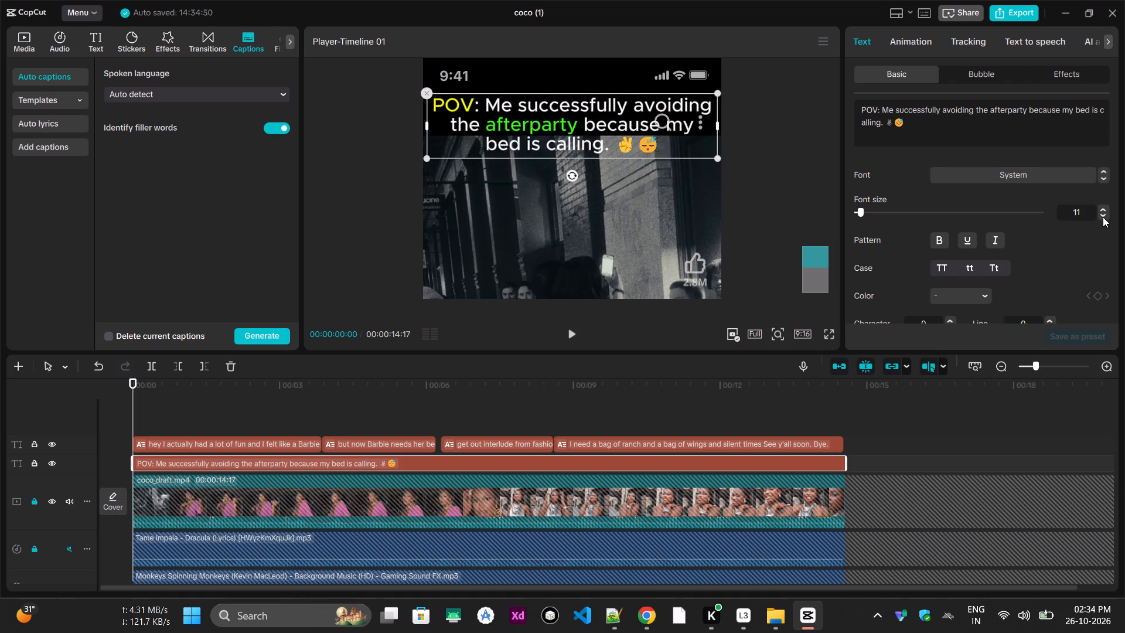
triple_click(1103, 217)
click(1102, 217)
click(1102, 217)
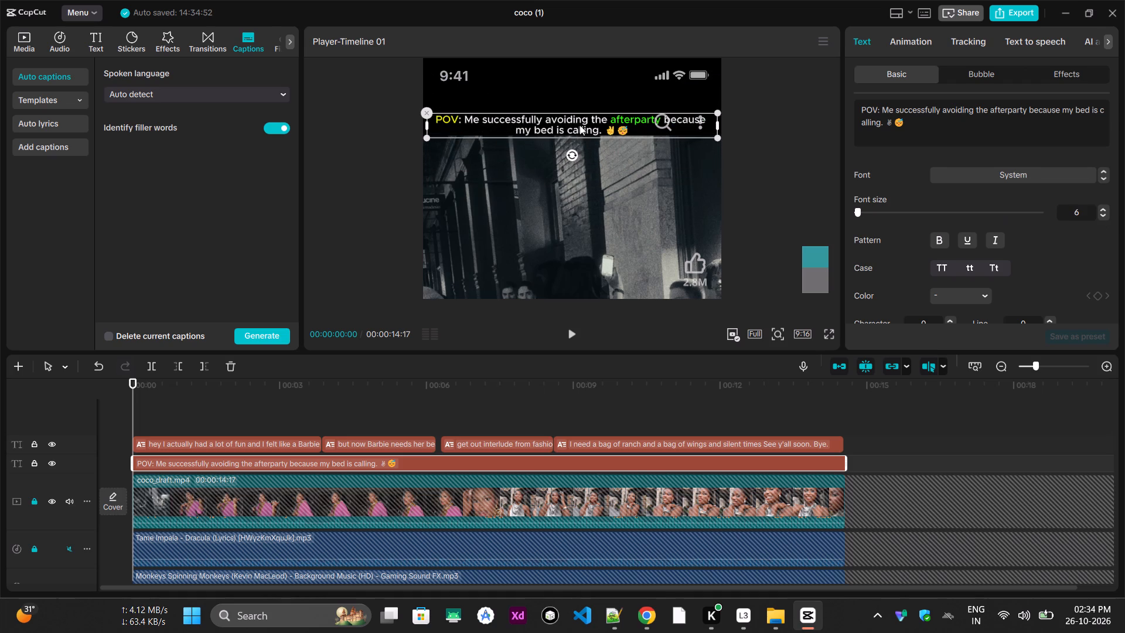
Nudge the POV title slightly upward within the black bar above the video, and check its placement up close.
drag(579, 126, 581, 120)
click(782, 122)
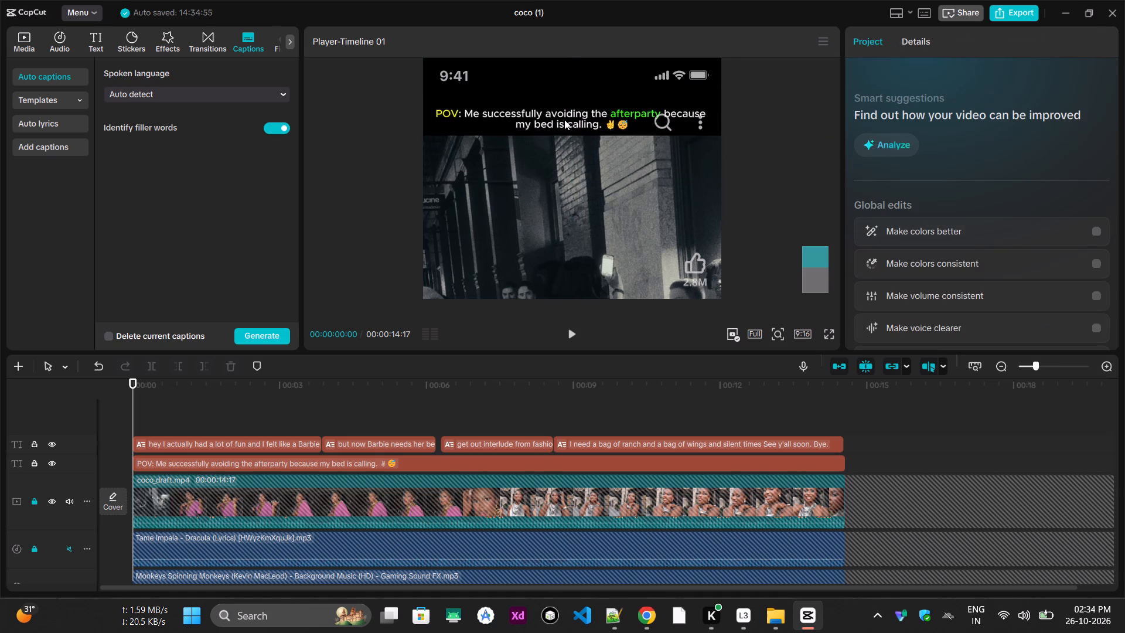
ctrl+scroll(557, 128, up, 12)
ctrl+click(568, 155)
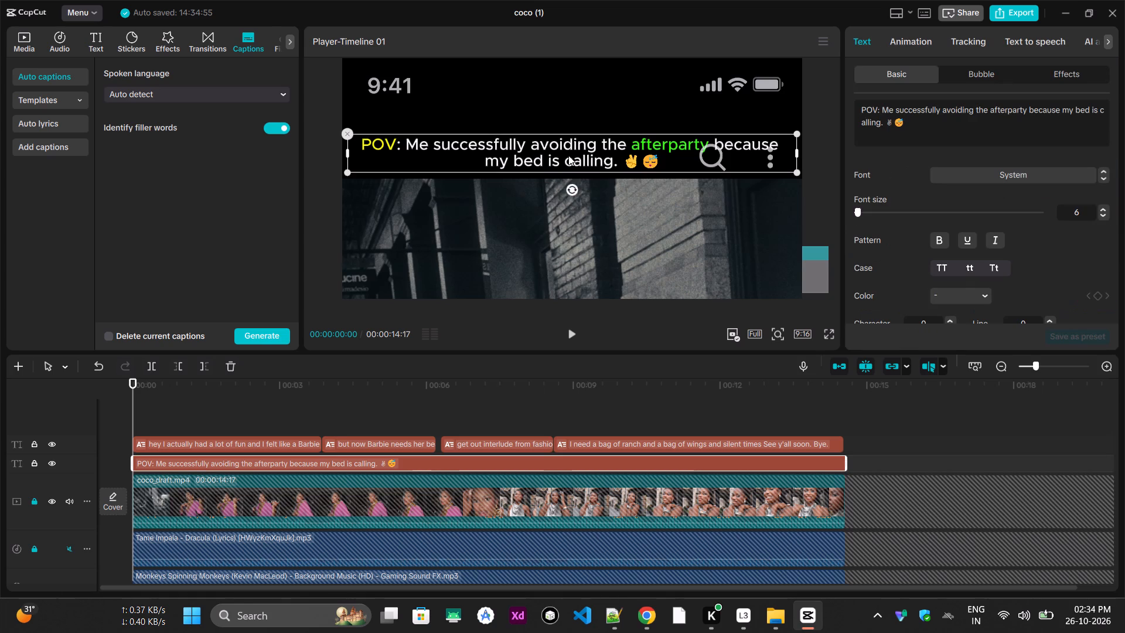
click(821, 130)
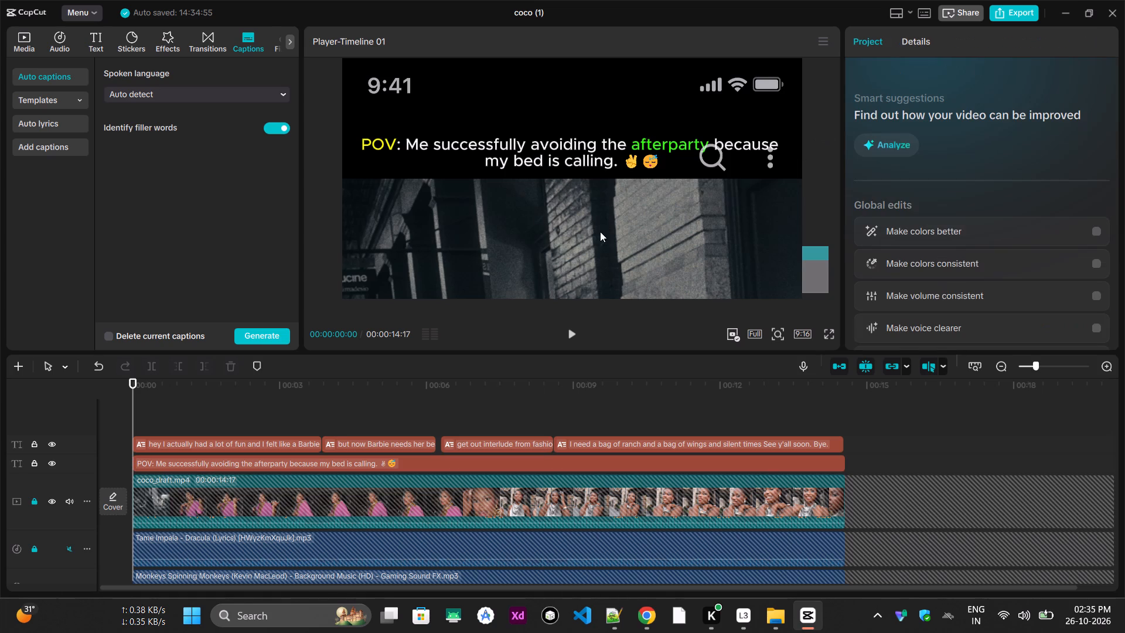
ctrl+scroll(598, 231, down, 19)
ctrl+scroll(543, 236, up, 6)
ctrl+scroll(546, 237, down, 5)
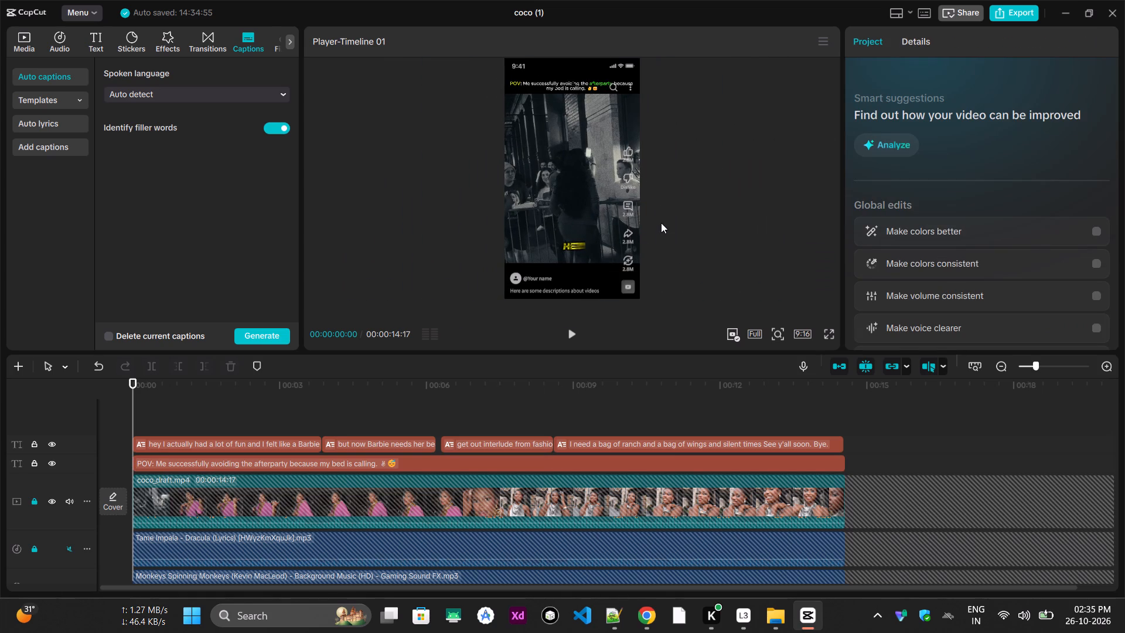
Play the clip from the start and unmute the Nicki Minaj - Beez In The Trap audio track.
drag(197, 381, 87, 378)
key(space)
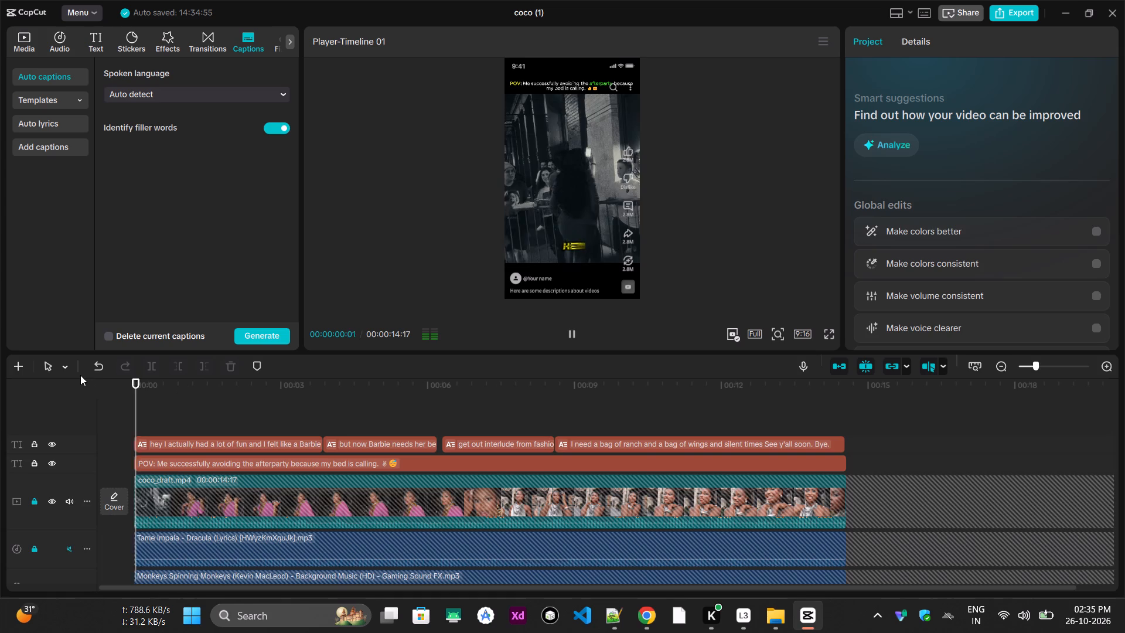
scroll(262, 472, down, 7)
click(66, 528)
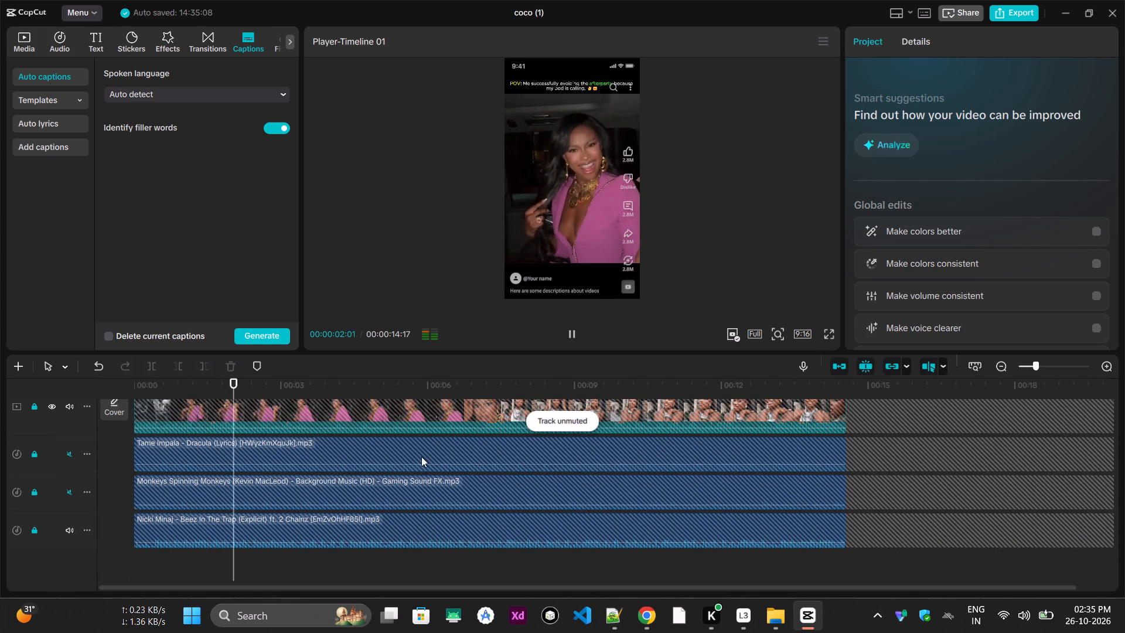
click(696, 233)
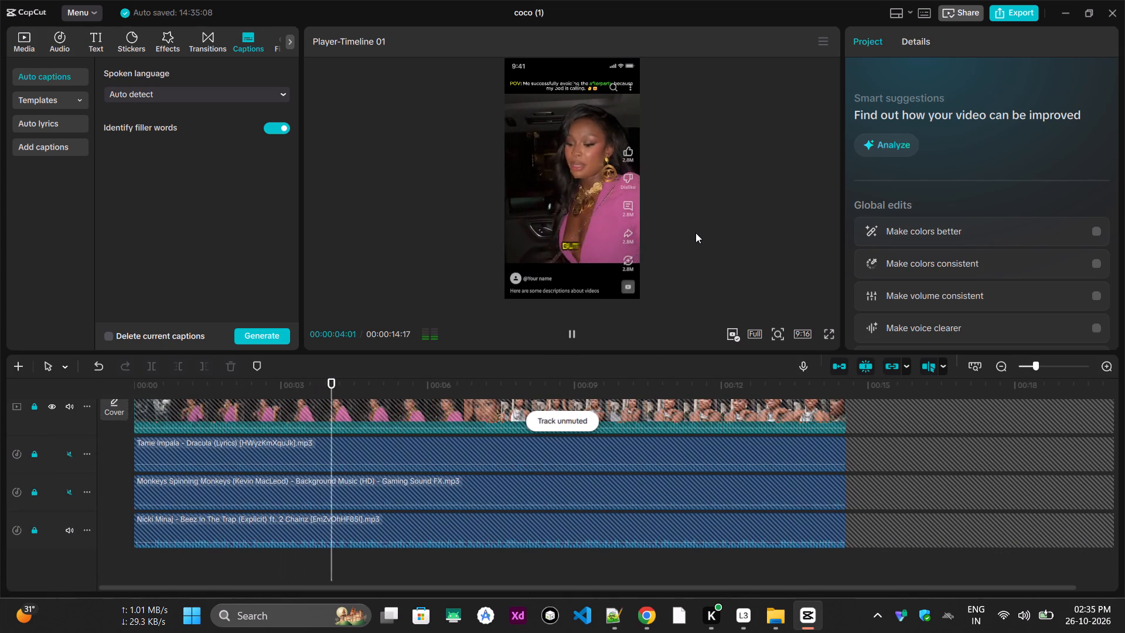
Unlock the Beez In The Trap audio track and raise the music clip's volume to -5.1 dB.
click(37, 529)
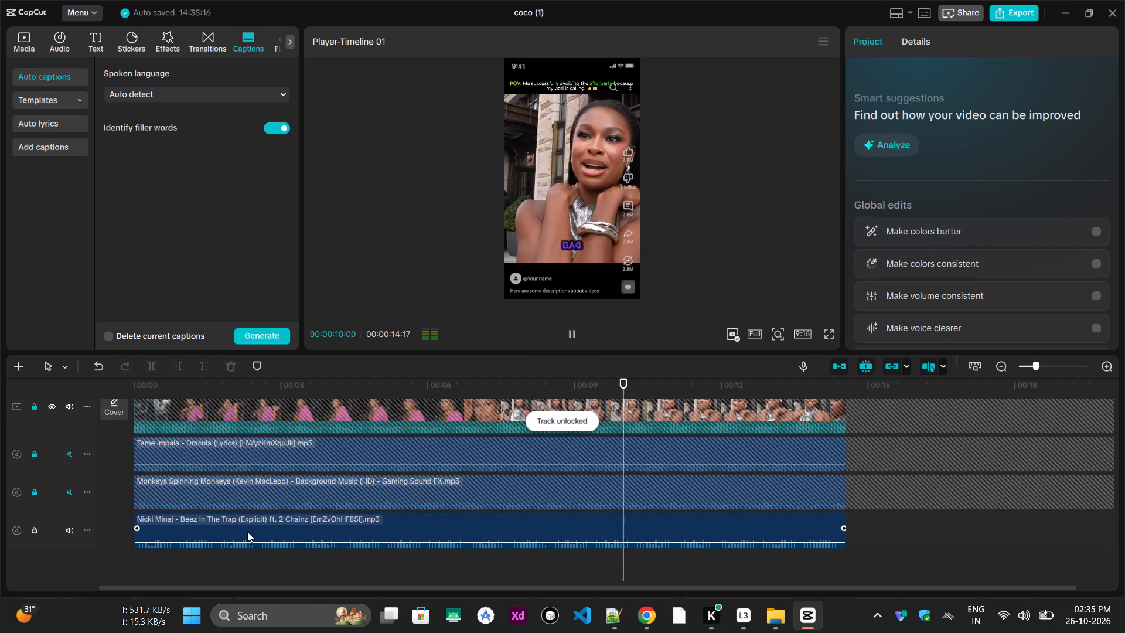
click(306, 532)
drag(955, 114, 959, 114)
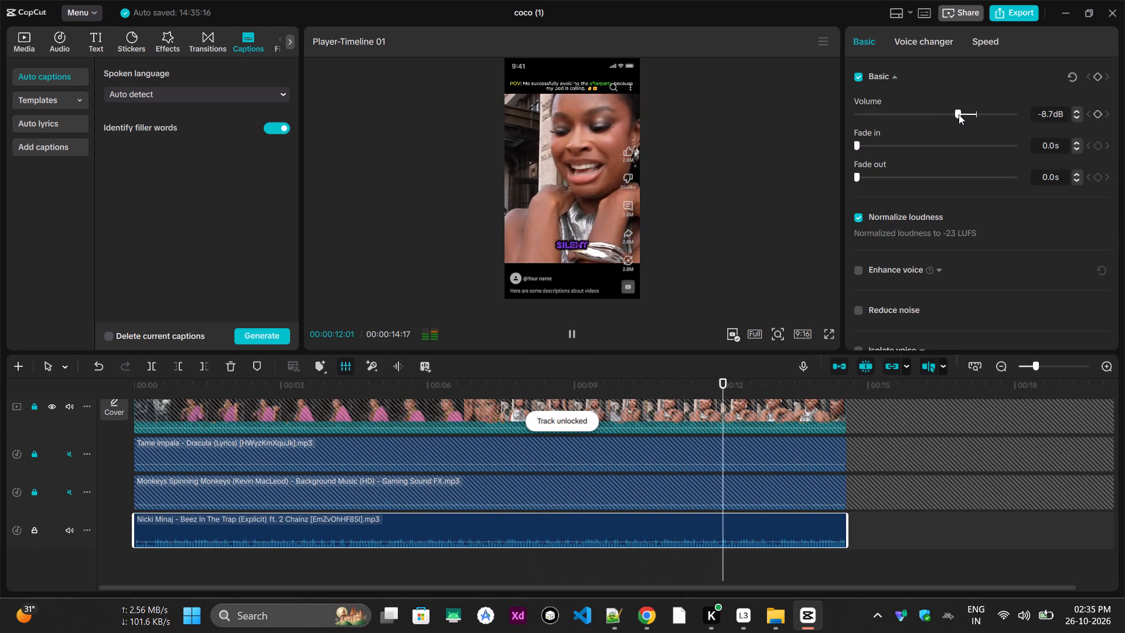
drag(959, 114, 962, 113)
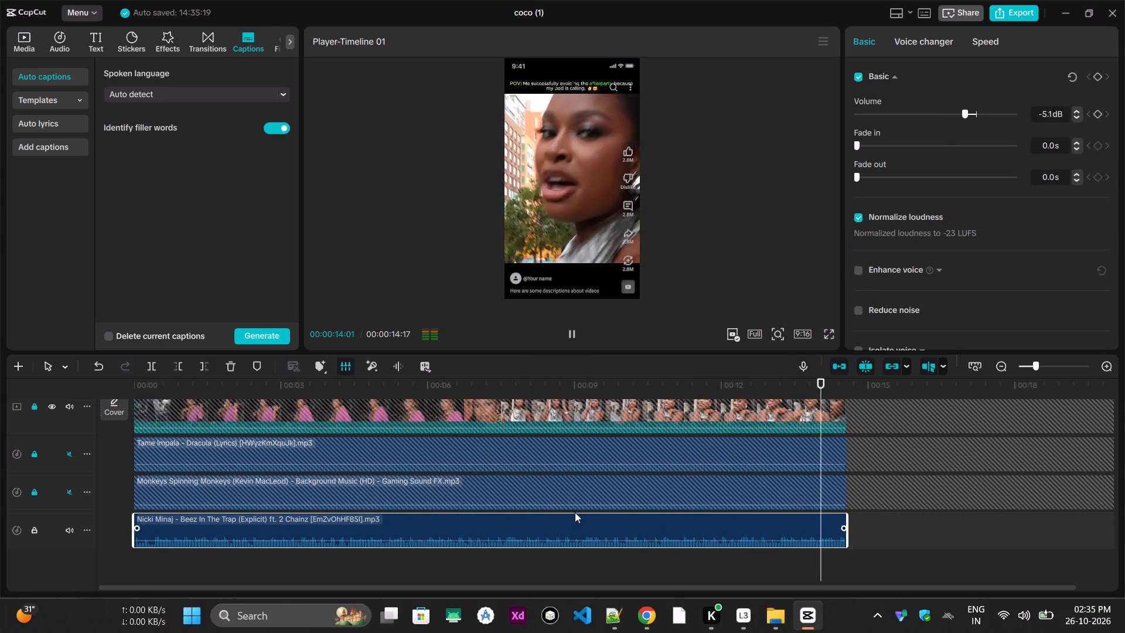
Listen to the music level at several early points, and play the clip through from the start.
drag(465, 384, 360, 394)
key(space)
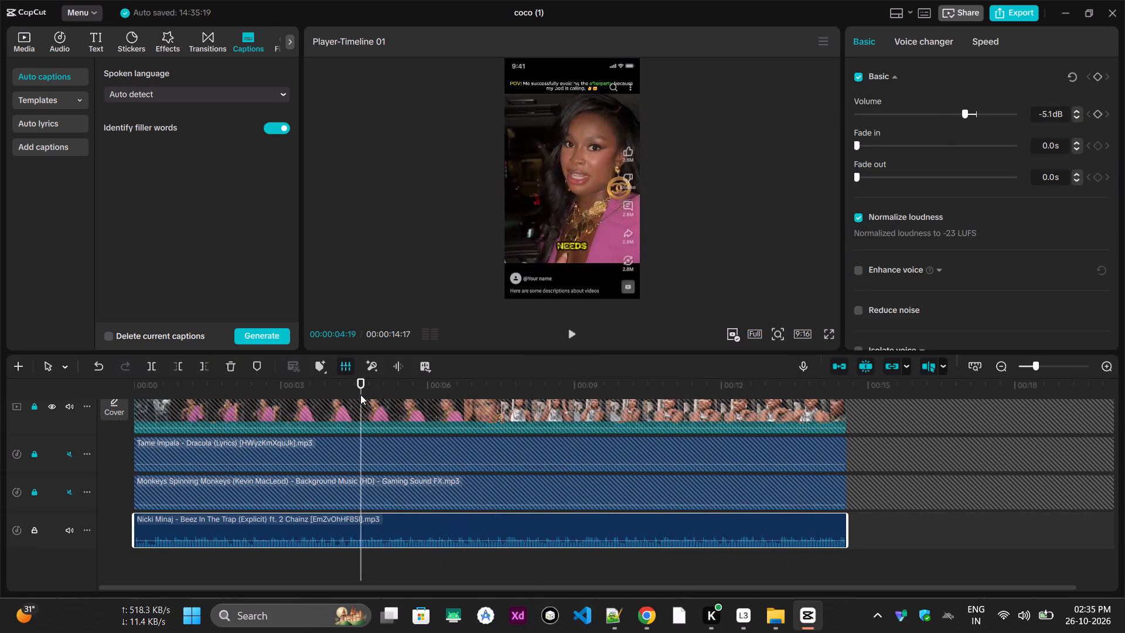
click(302, 387)
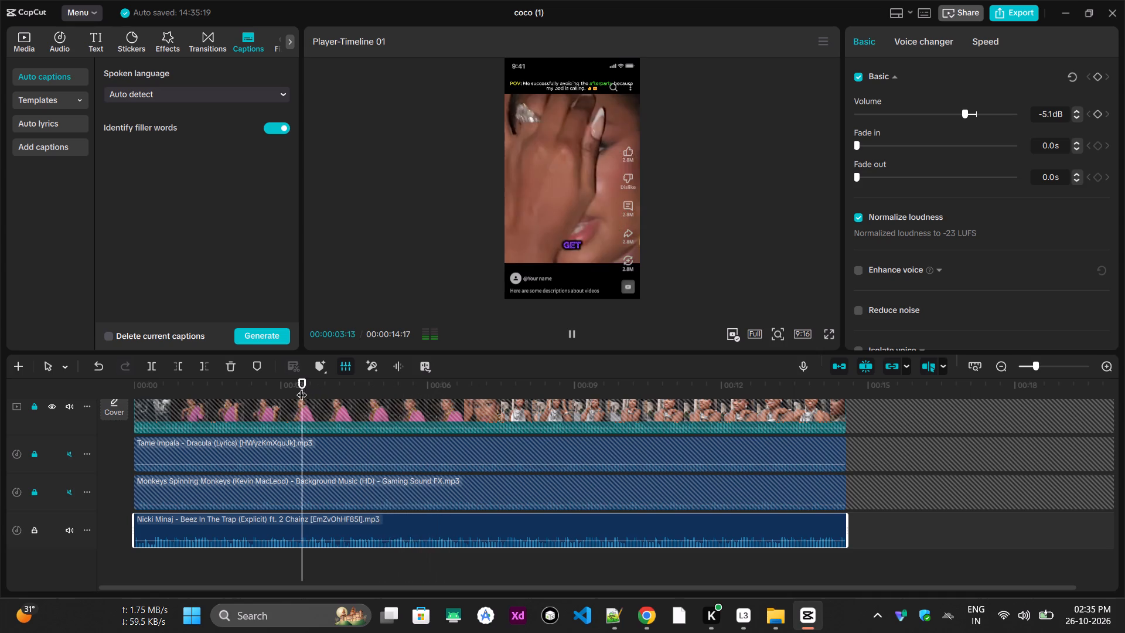
key(space)
click(257, 387)
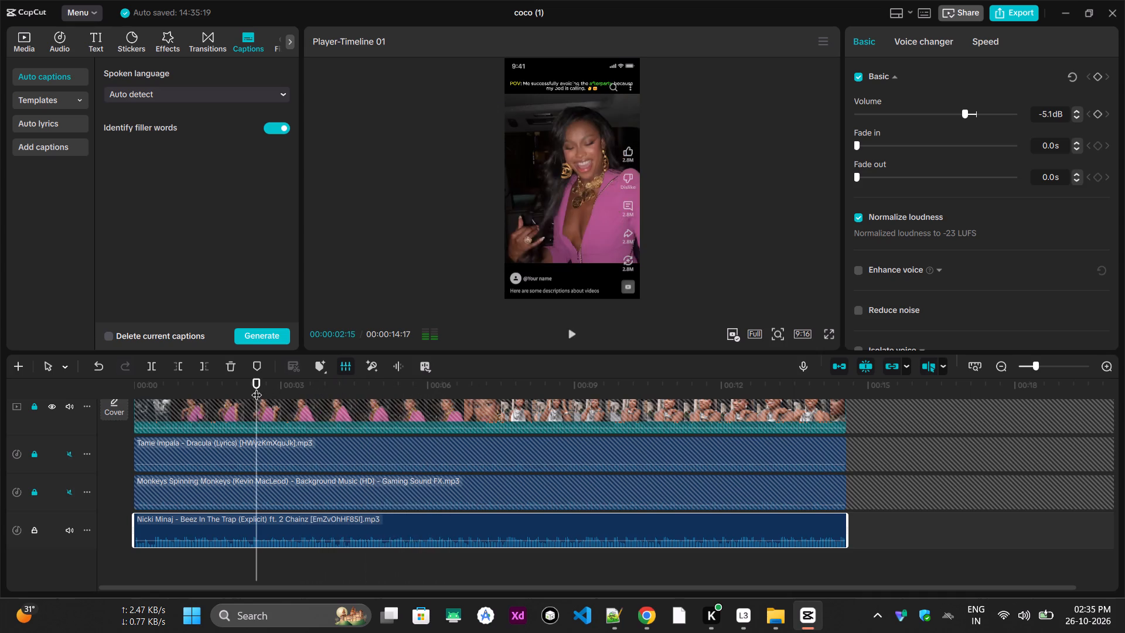
key(space)
click(193, 389)
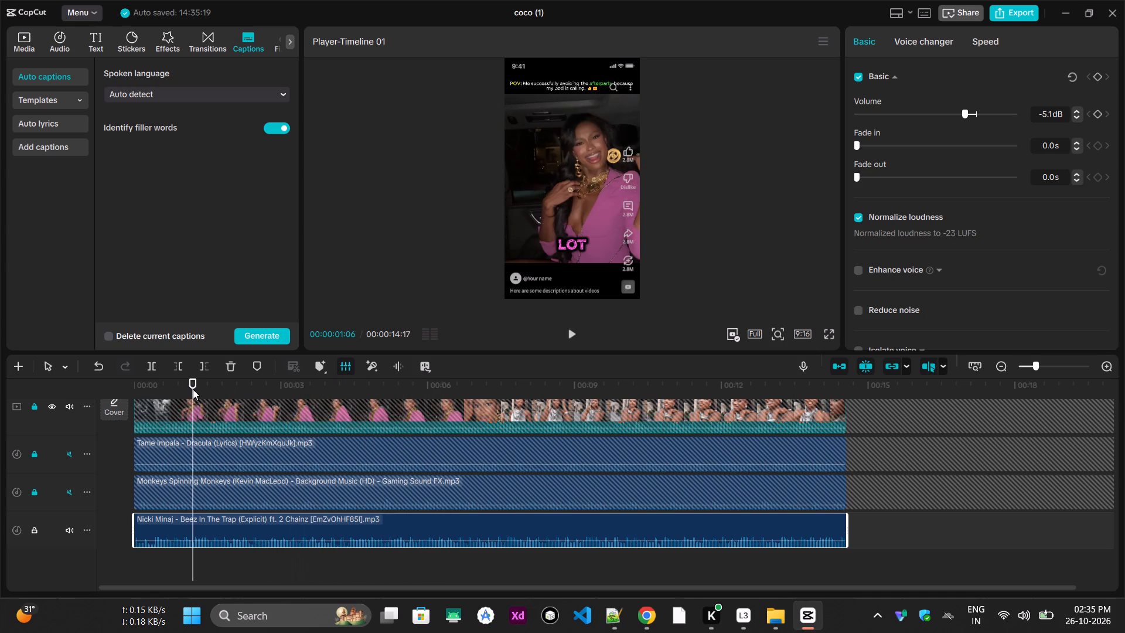
key(space)
drag(162, 388, 160, 388)
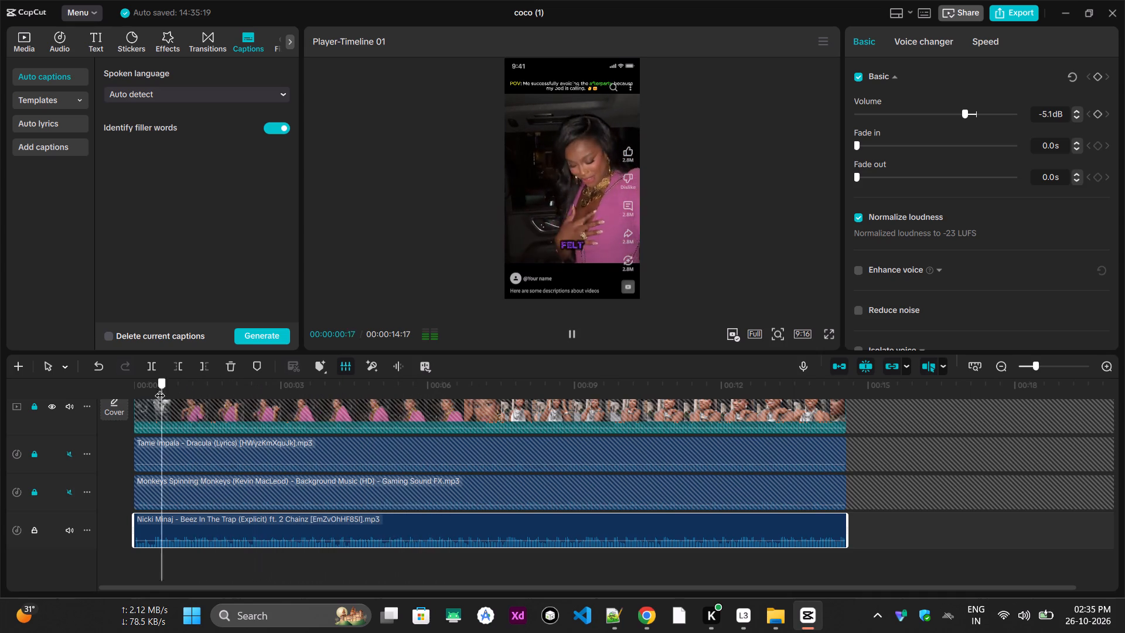
drag(160, 388, 137, 386)
key(space)
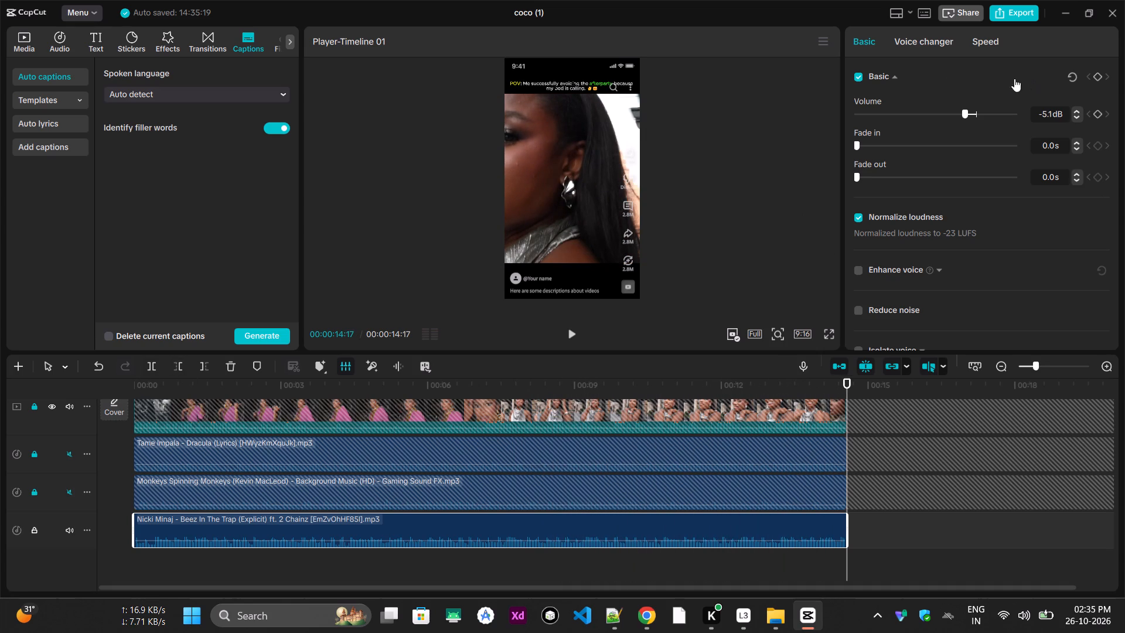
Raise the Beez In The Trap music clip's volume to 0.0 dB and move the playhead back toward the start.
click(969, 113)
drag(305, 389, 156, 396)
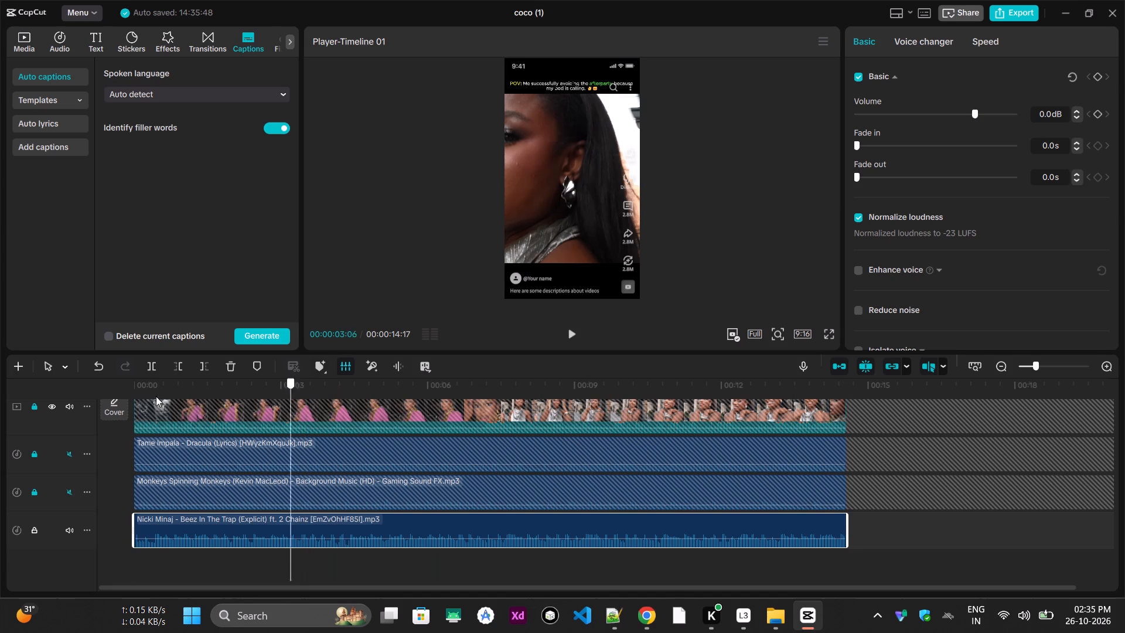
Play the clip from the start in full screen to check the title, captions and music level.
drag(156, 396, 1, 396)
key(space)
click(758, 243)
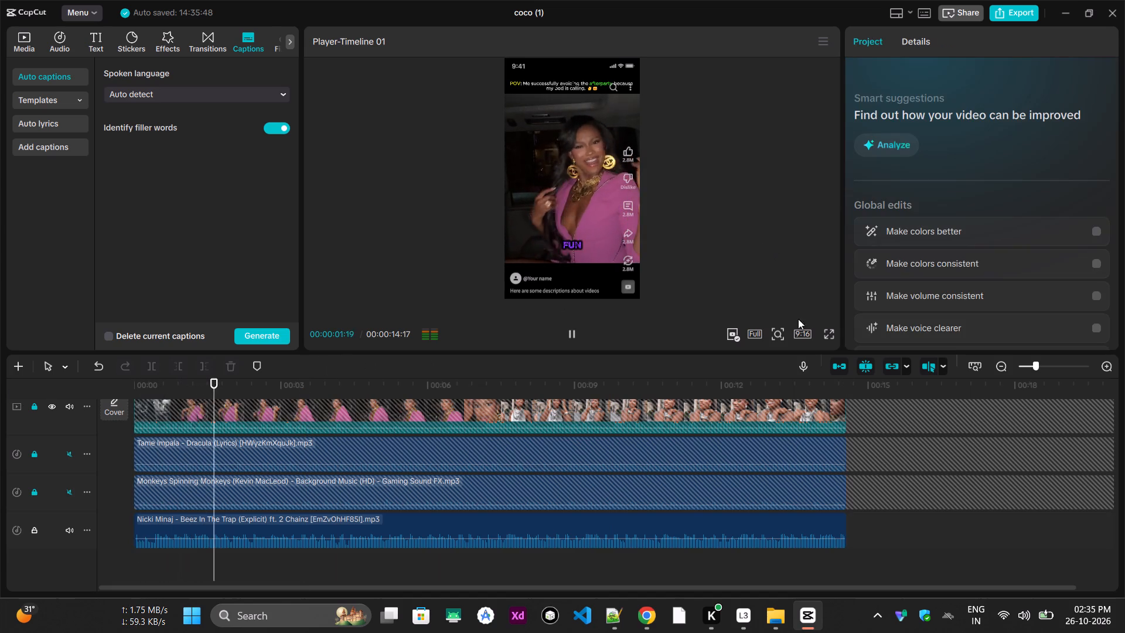
click(829, 336)
click(926, 263)
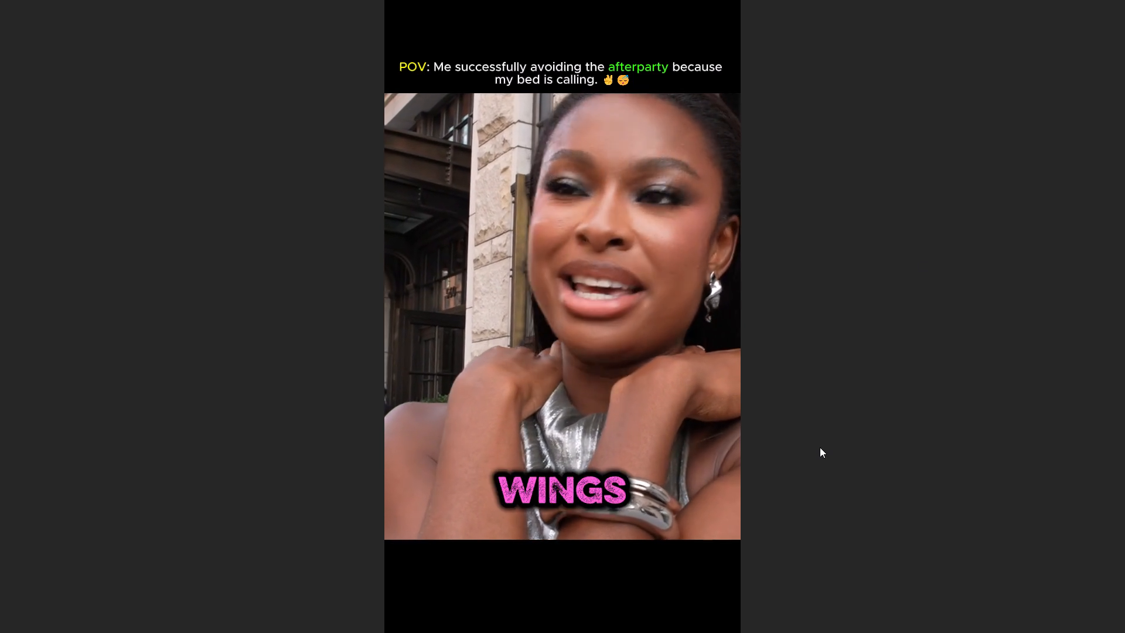
key(Escape)
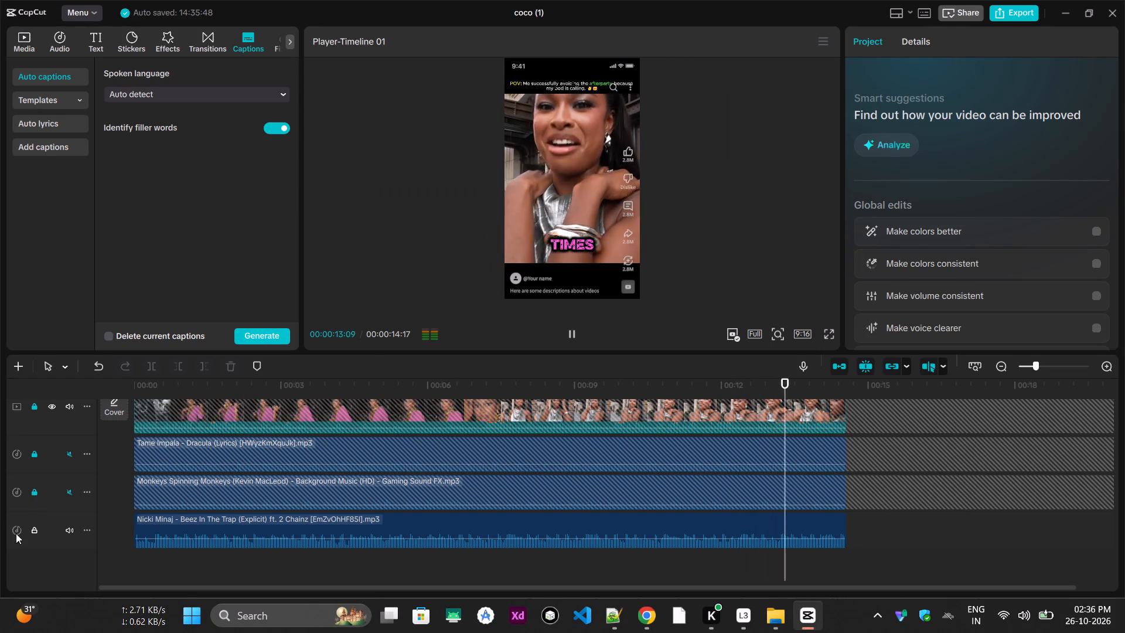
Lock the Nicki Minaj - Beez In The Trap audio track.
click(34, 529)
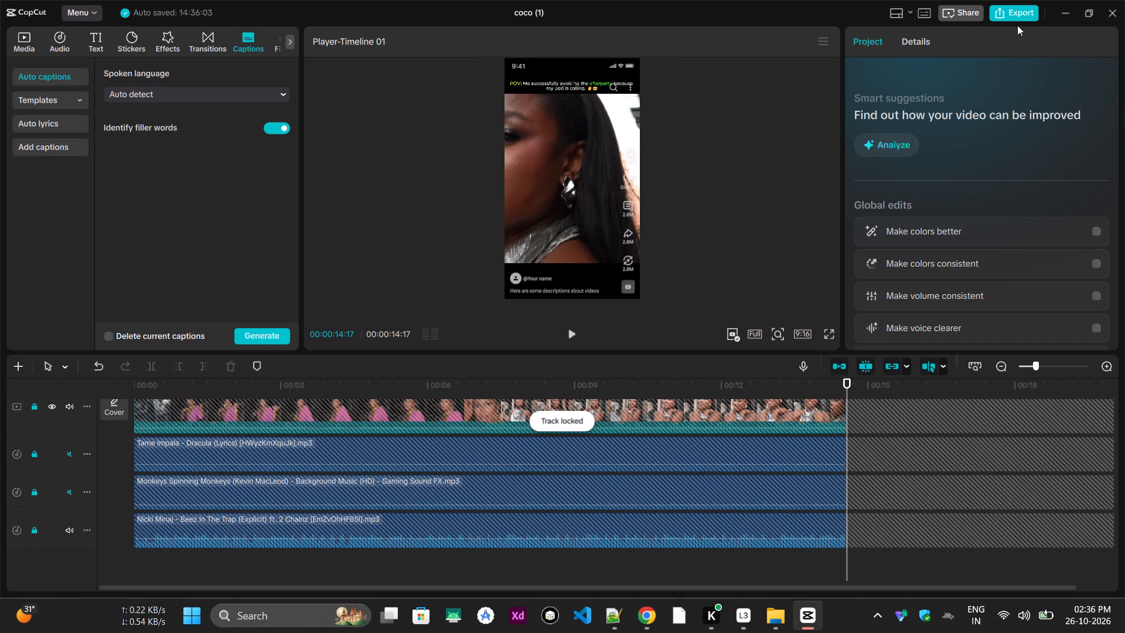
Export the video under the name coco, replacing the existing file of that name.
click(1017, 21)
click(696, 130)
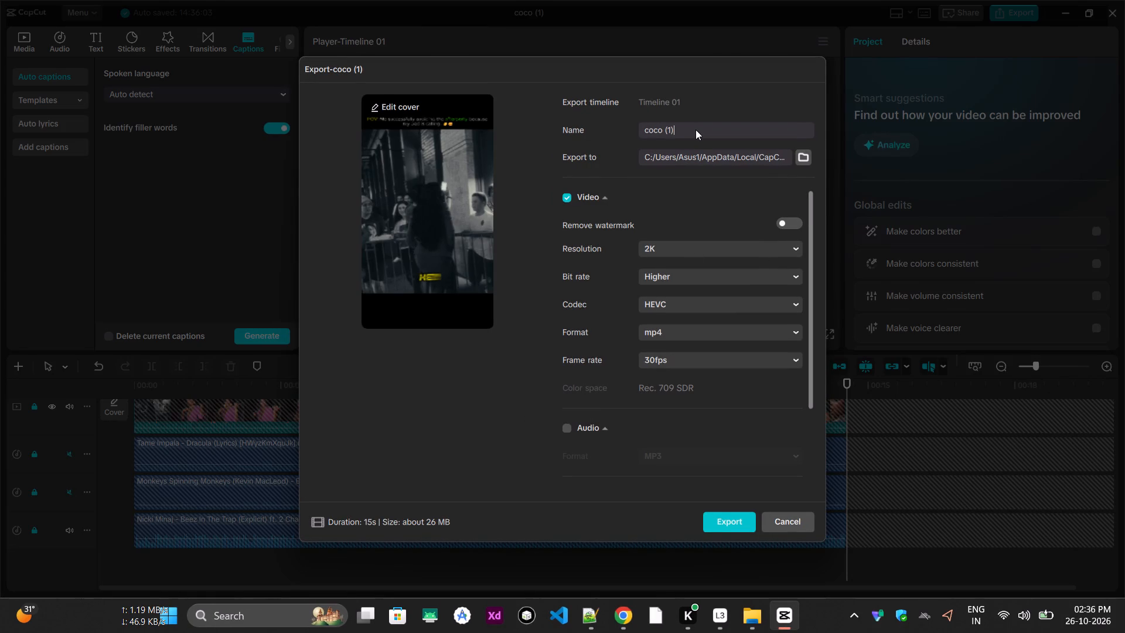
key(BackSpace)
key(BackSpace)
key(BackSpace)
key(BackSpace)
click(744, 535)
click(742, 530)
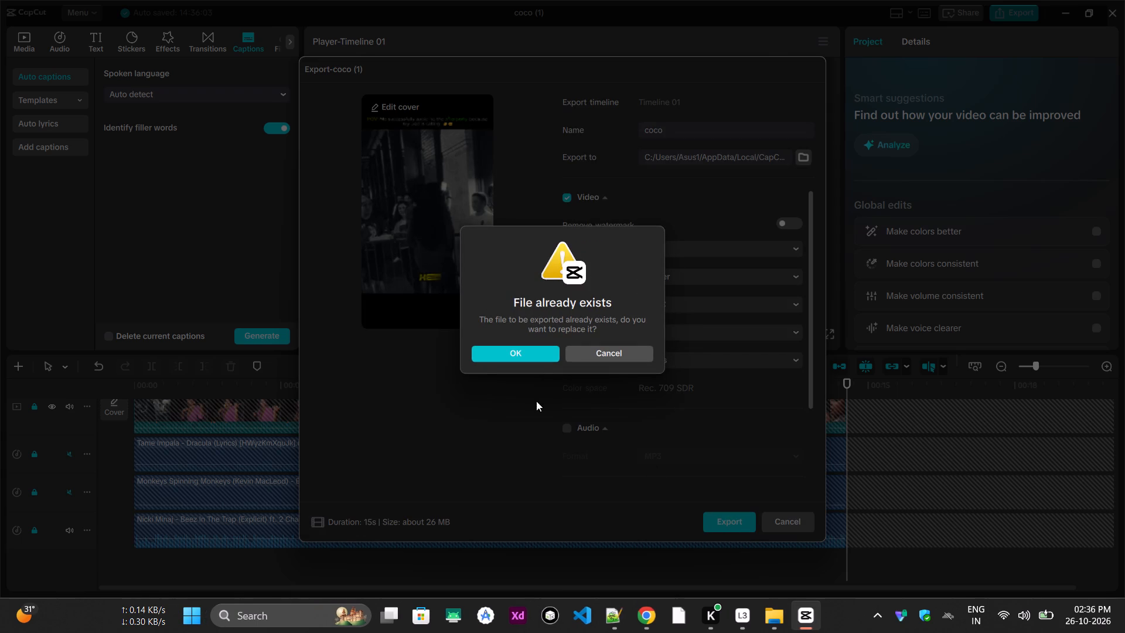
click(526, 360)
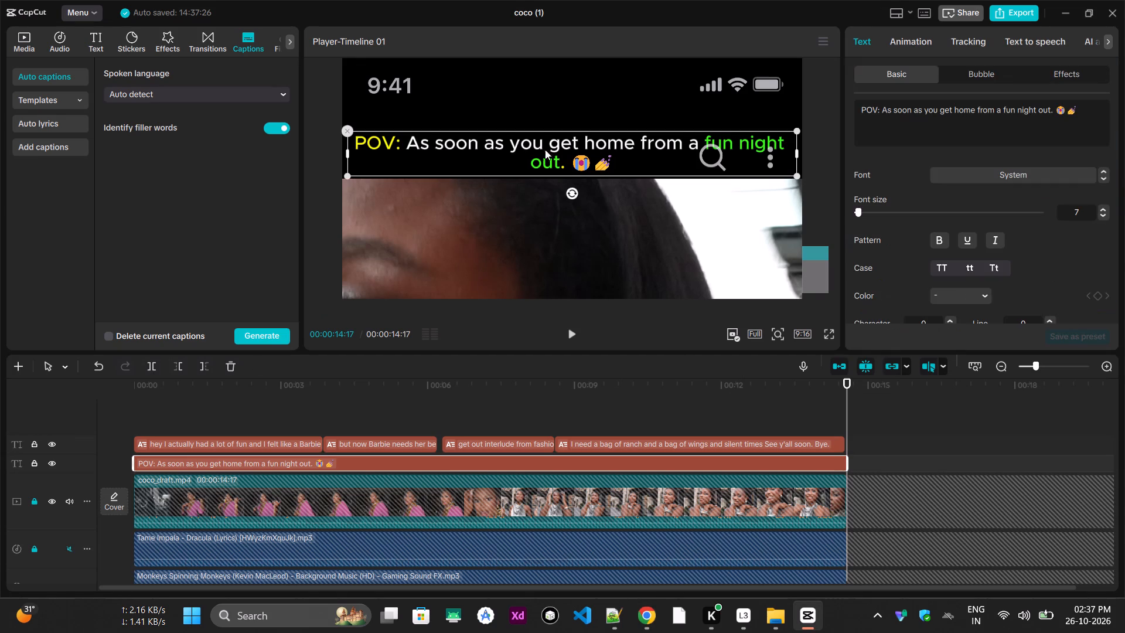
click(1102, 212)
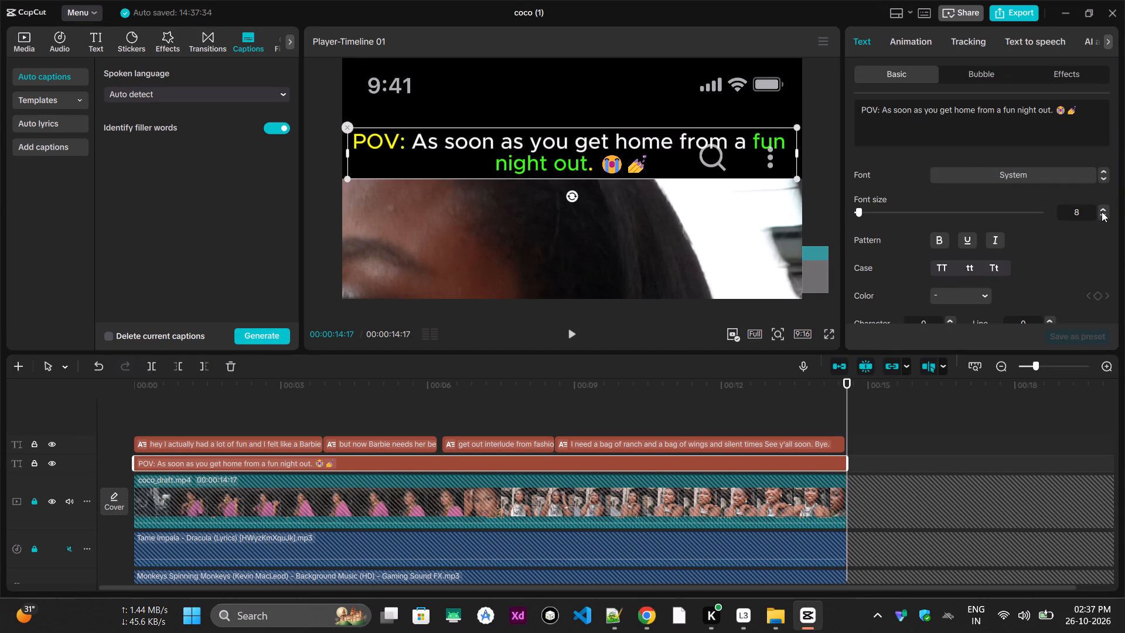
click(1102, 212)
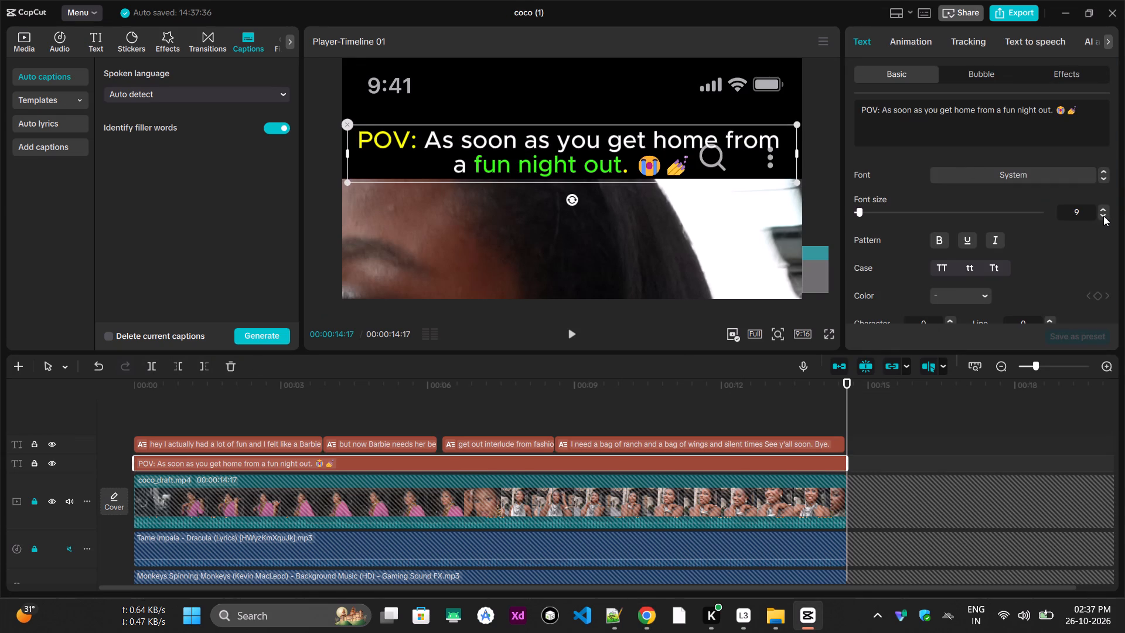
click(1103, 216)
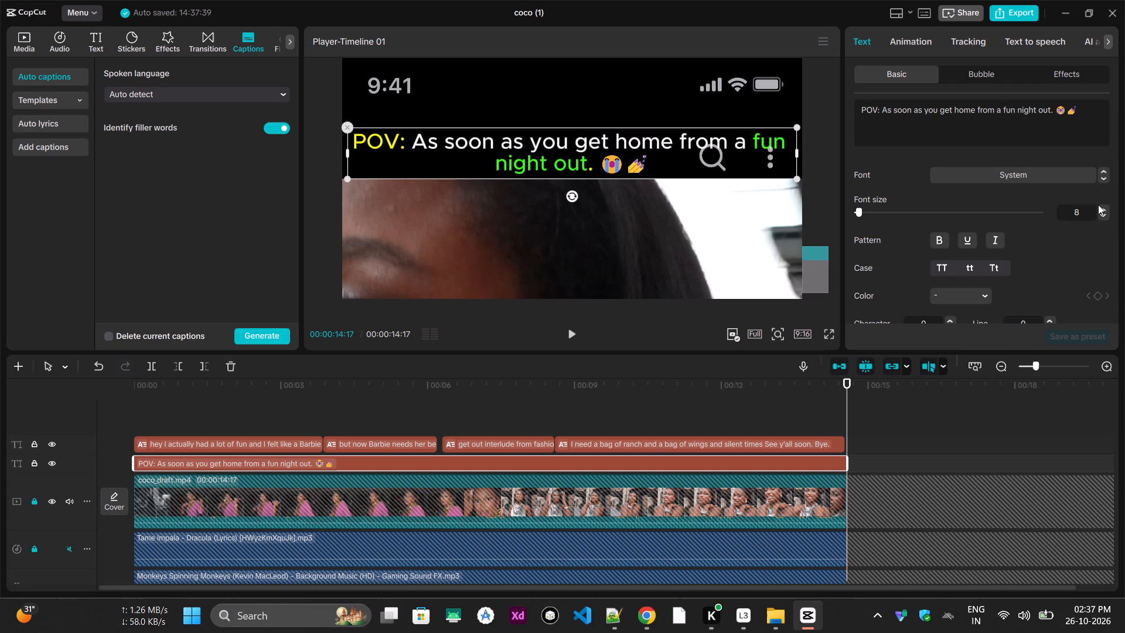
At the clip's start, enlarge the POV title to font size 10 and move it slightly up within the black band.
ctrl+scroll(501, 206, down, 7)
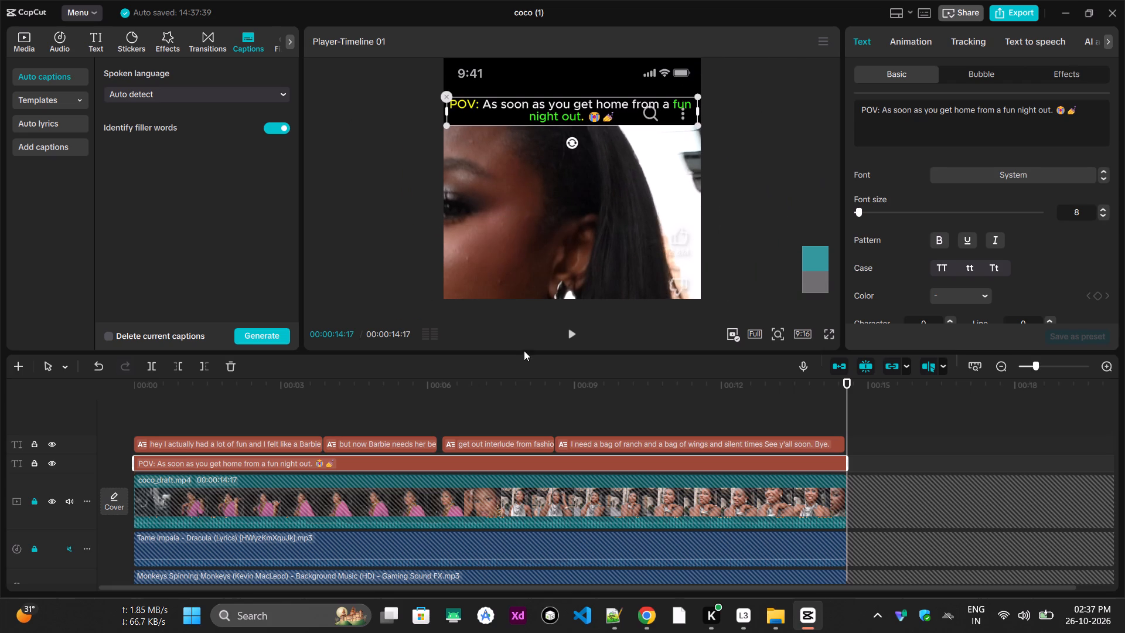
drag(387, 387, 112, 385)
click(738, 149)
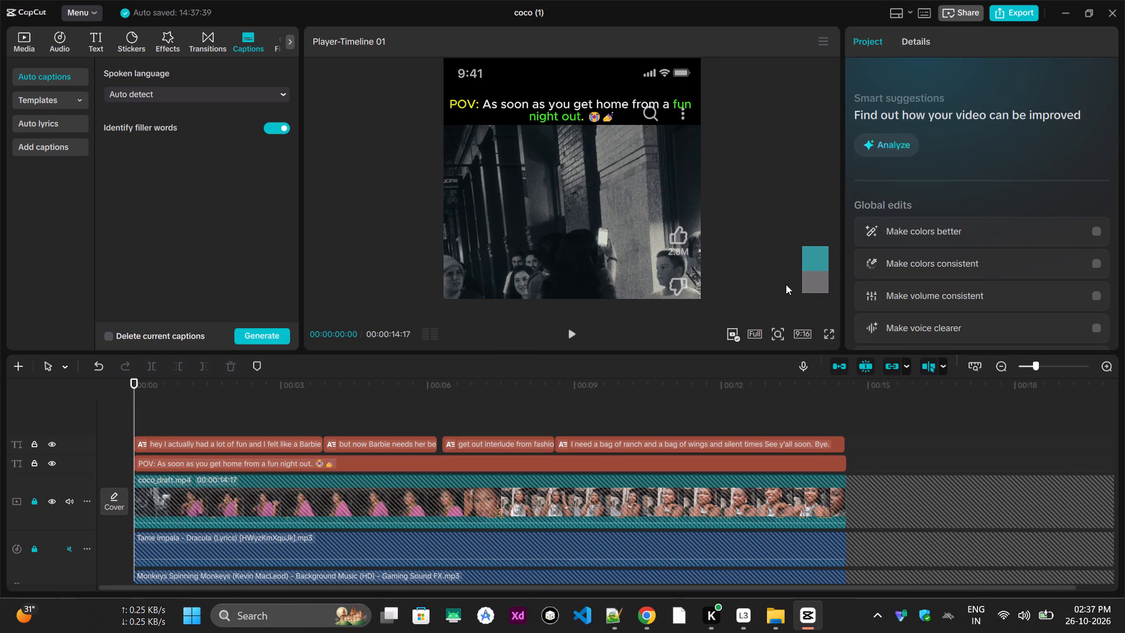
click(576, 106)
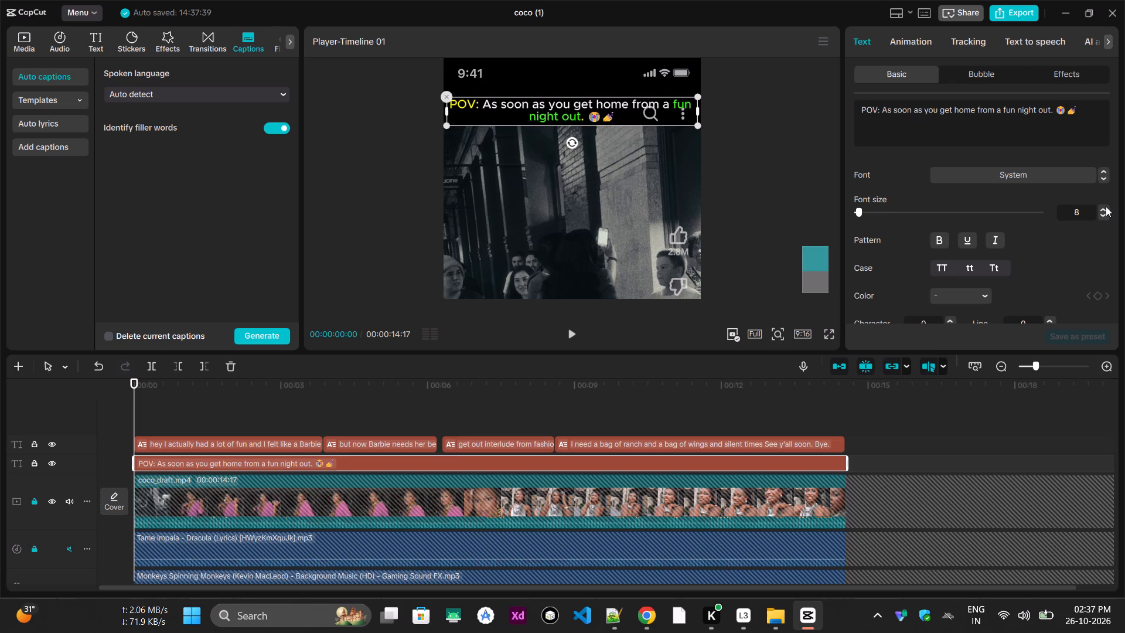
click(1106, 206)
click(1104, 209)
click(1104, 209)
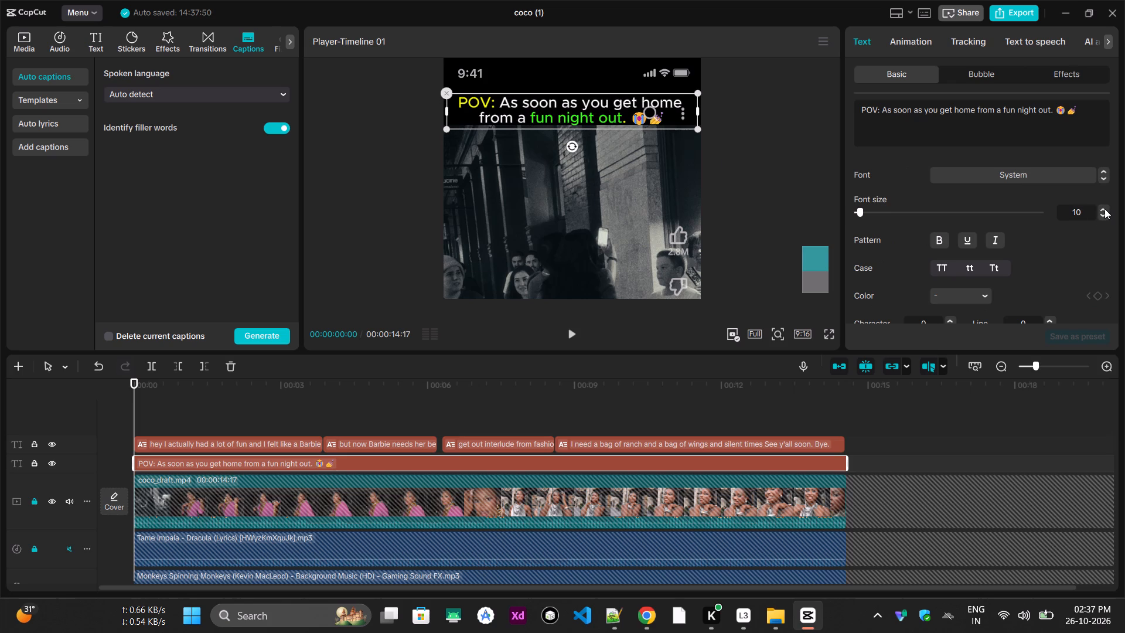
click(538, 109)
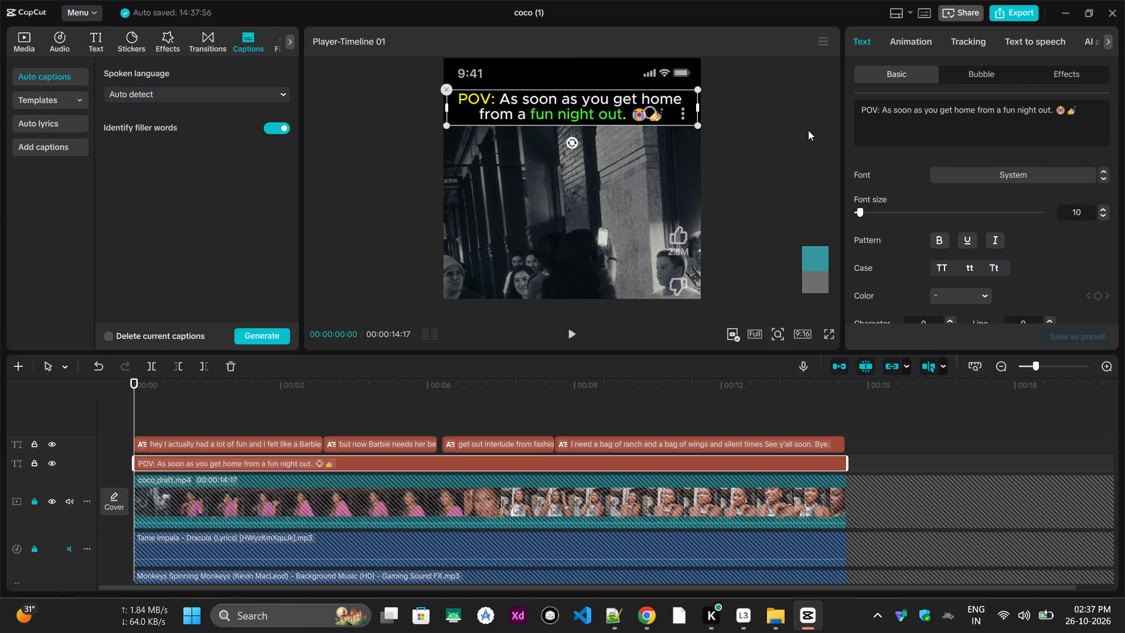
click(799, 128)
click(544, 105)
Reduce the POV title's font size to 9 and deselect the title.
click(1104, 217)
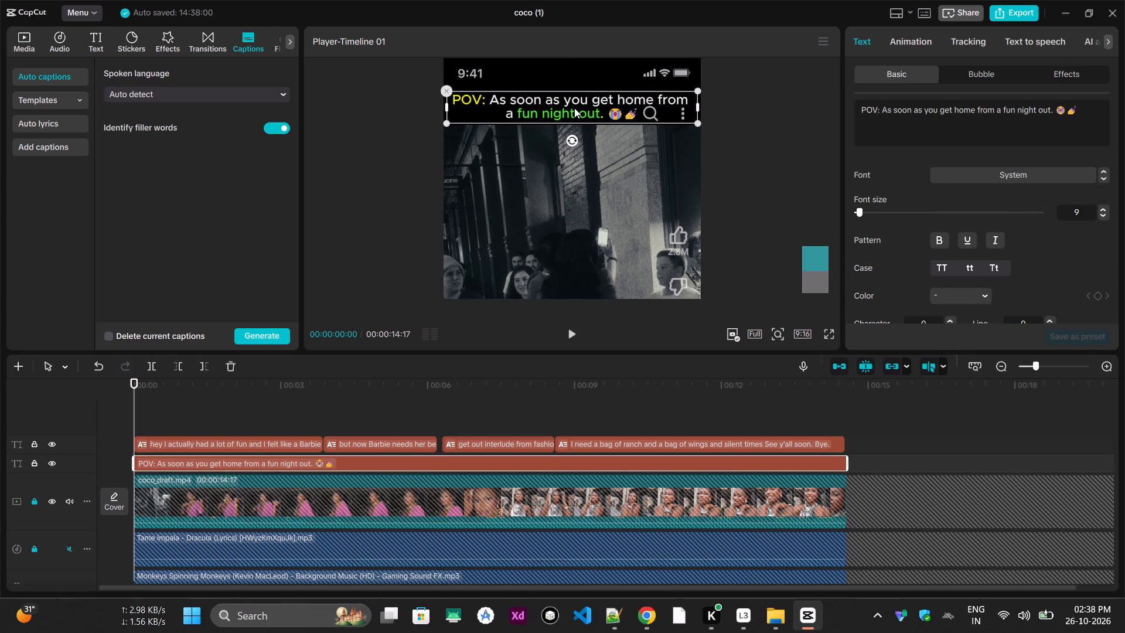
click(574, 108)
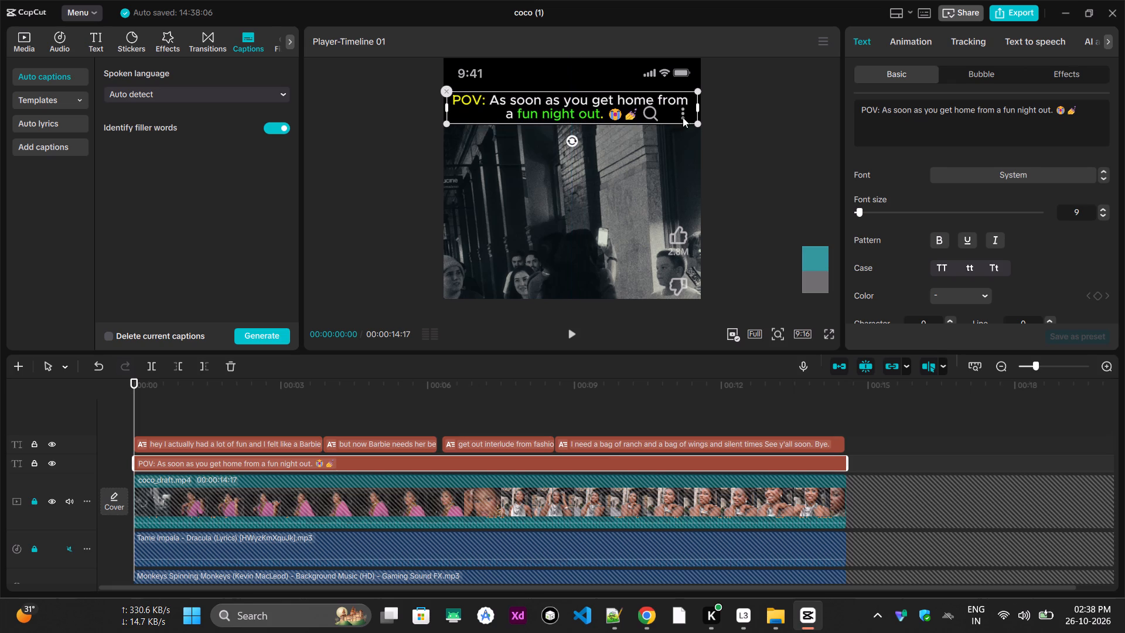
click(746, 113)
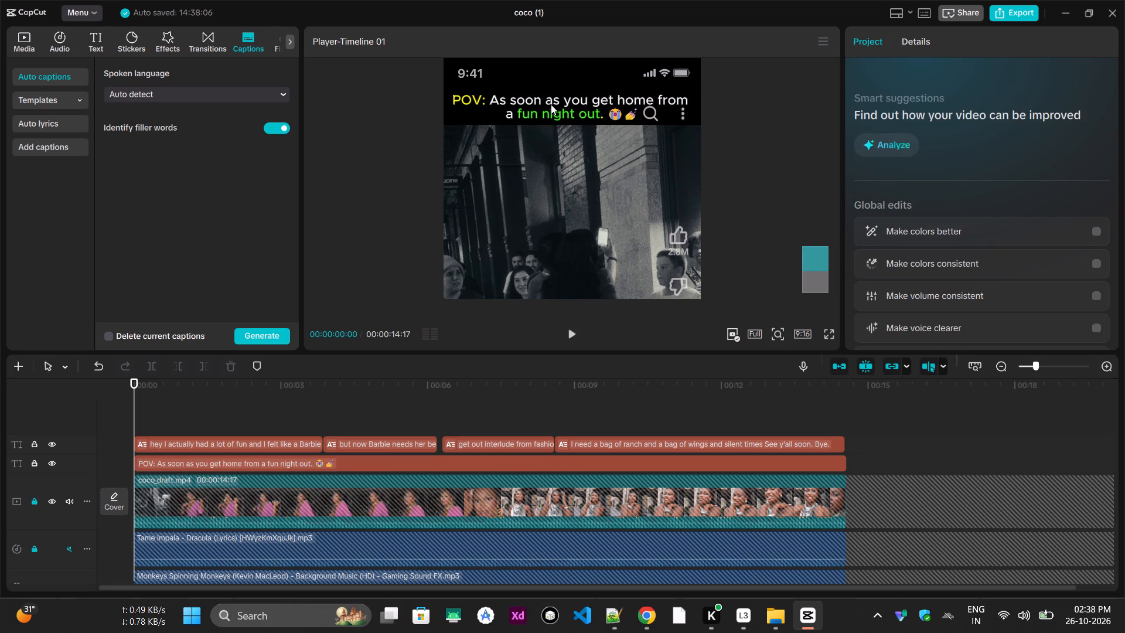
click(551, 104)
click(750, 137)
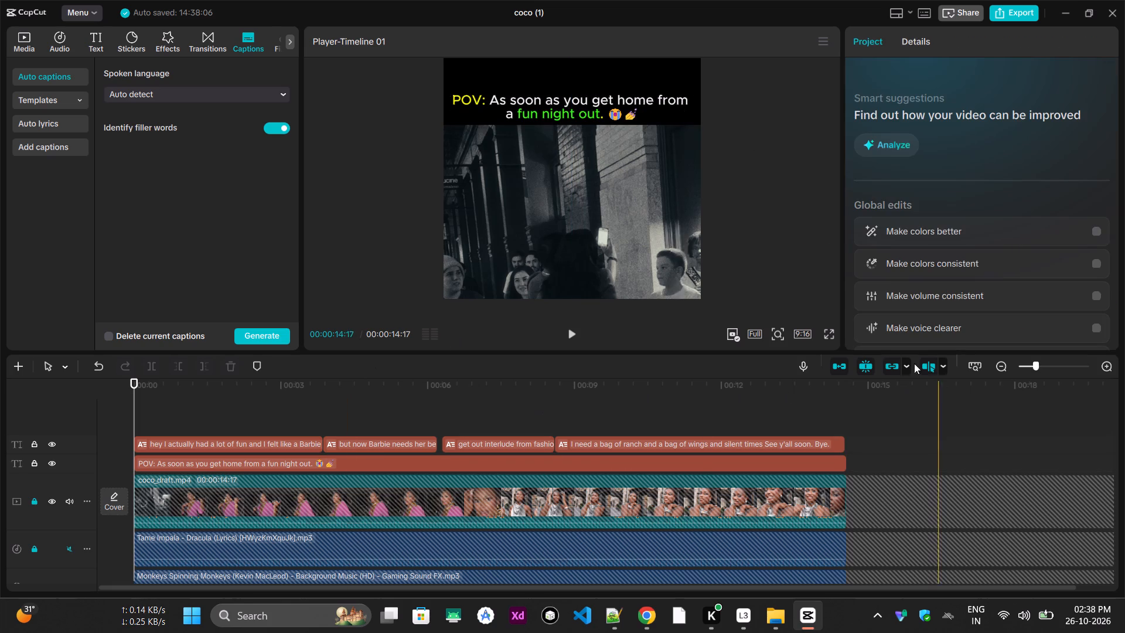
Play the whole clip from the start in full screen to check the title and captions, and exit the preview.
click(827, 328)
click(835, 333)
click(830, 336)
click(876, 244)
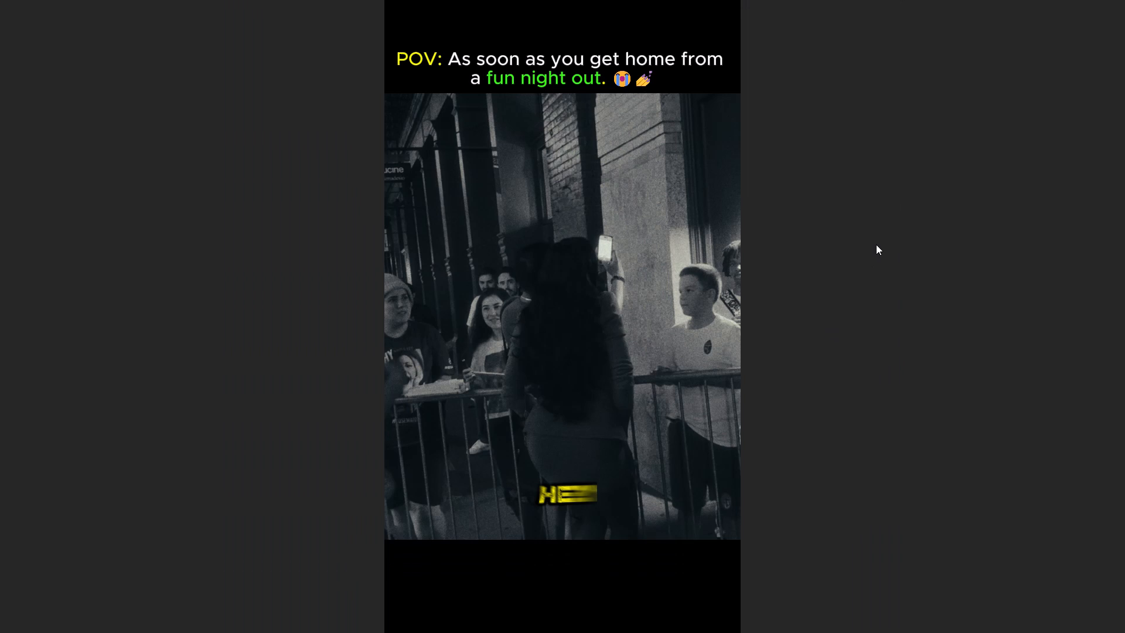
key(space)
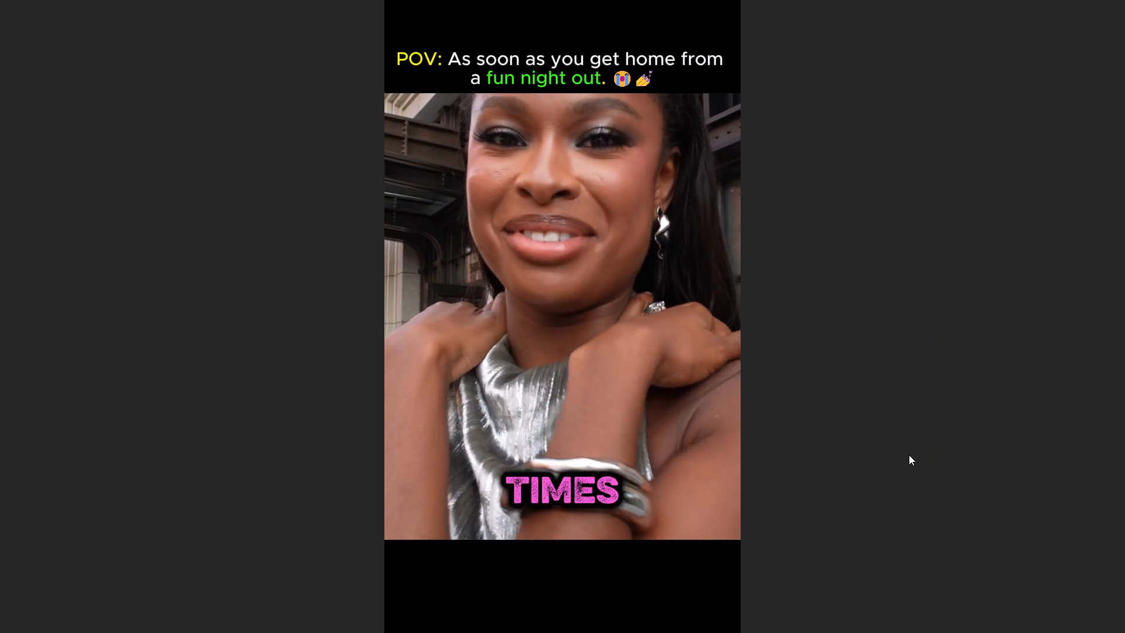
key(Escape)
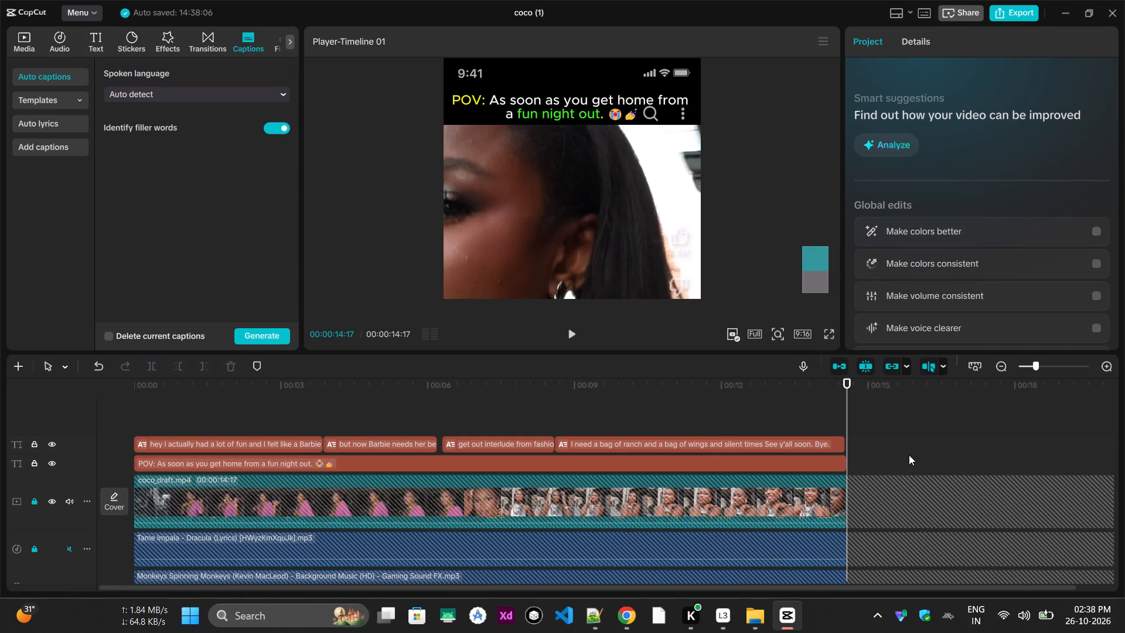
click(1013, 16)
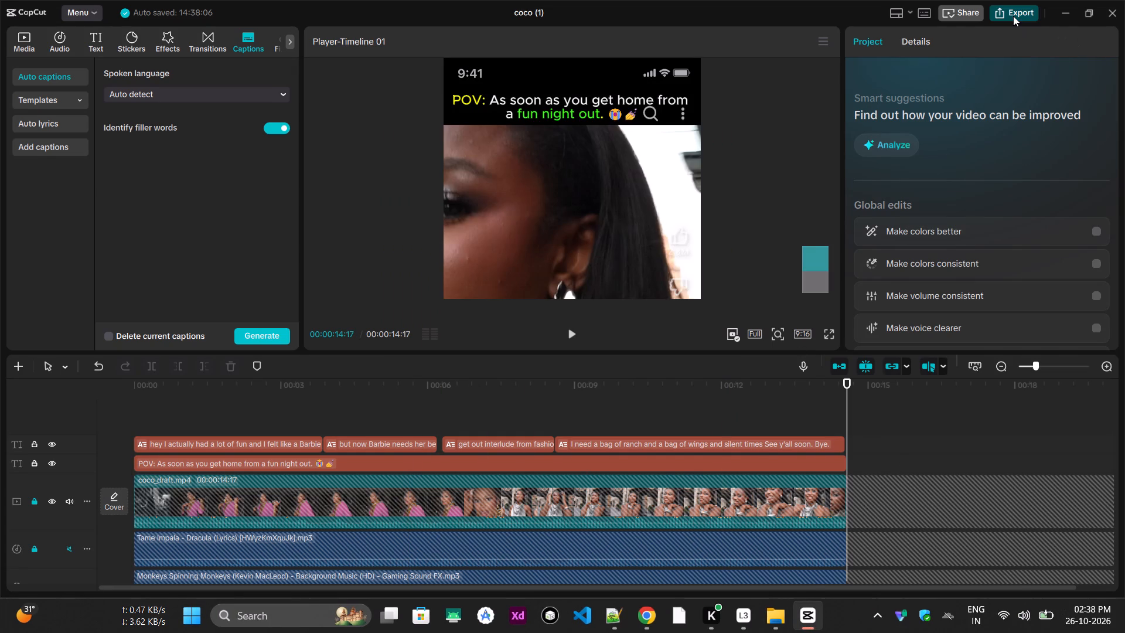
click(717, 125)
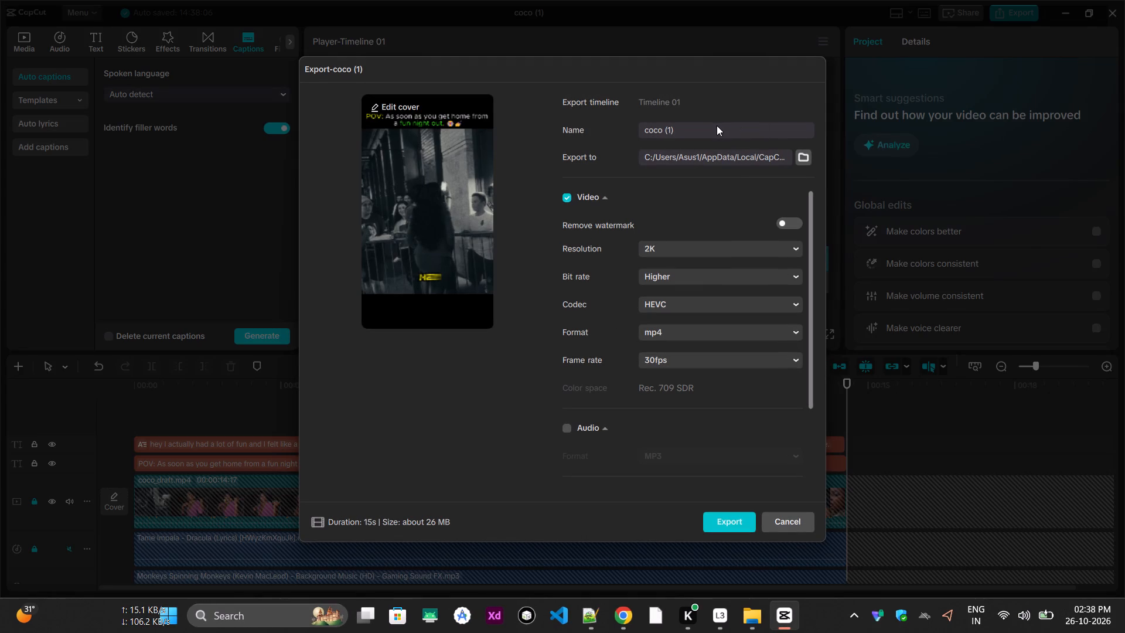
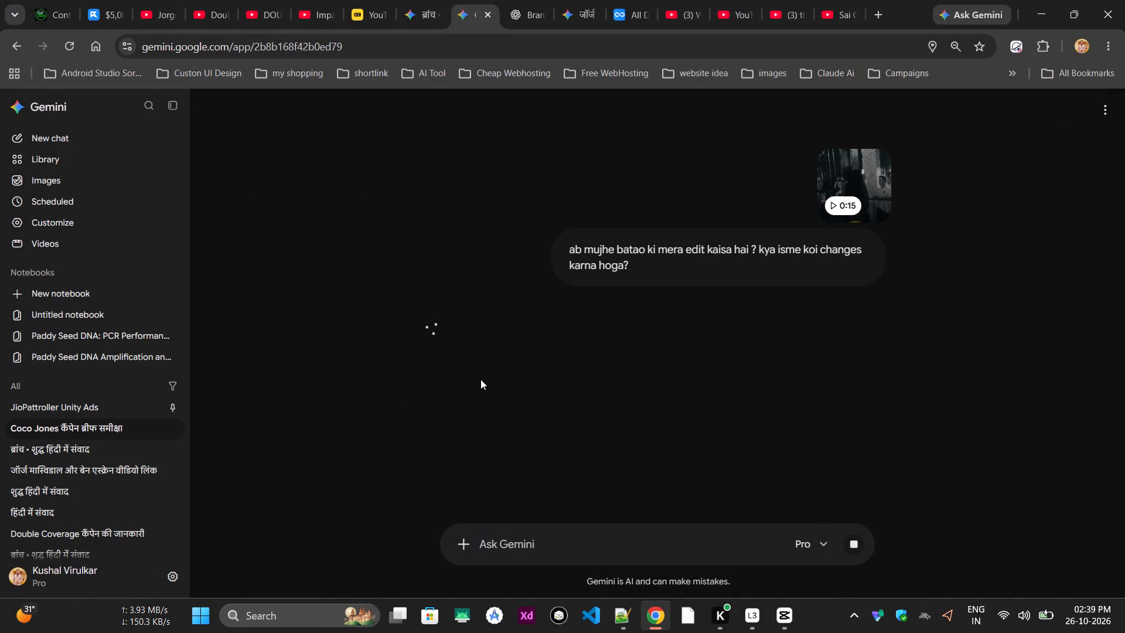
key(alt+Tab)
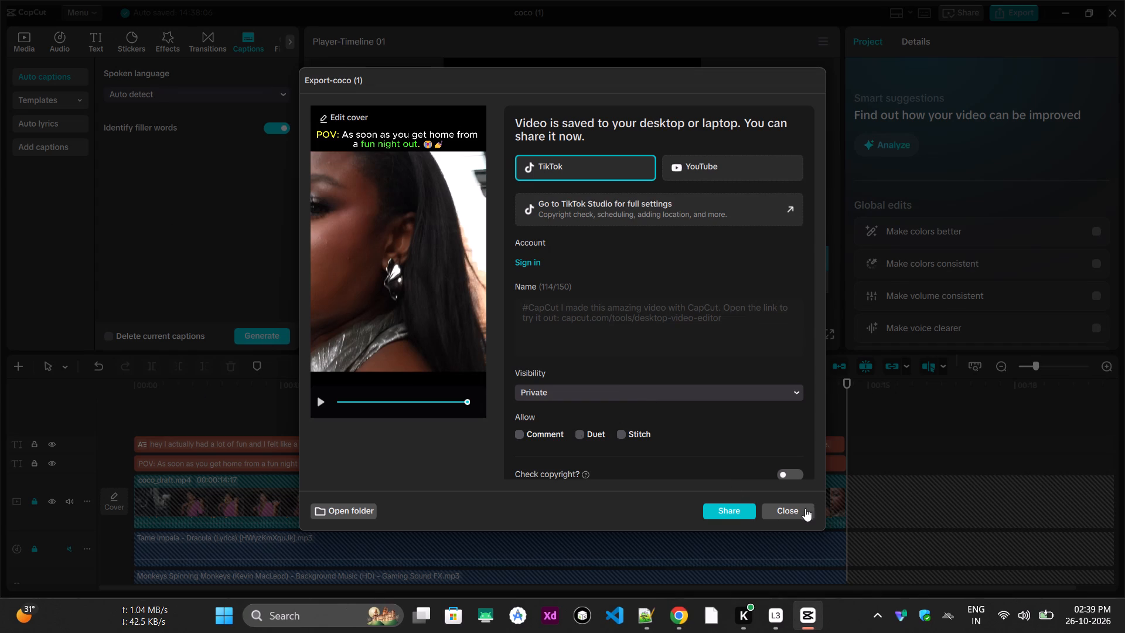
click(802, 508)
Return the playhead to the clip's start and change the POV title's font to Poppins Light.
drag(671, 398, 115, 400)
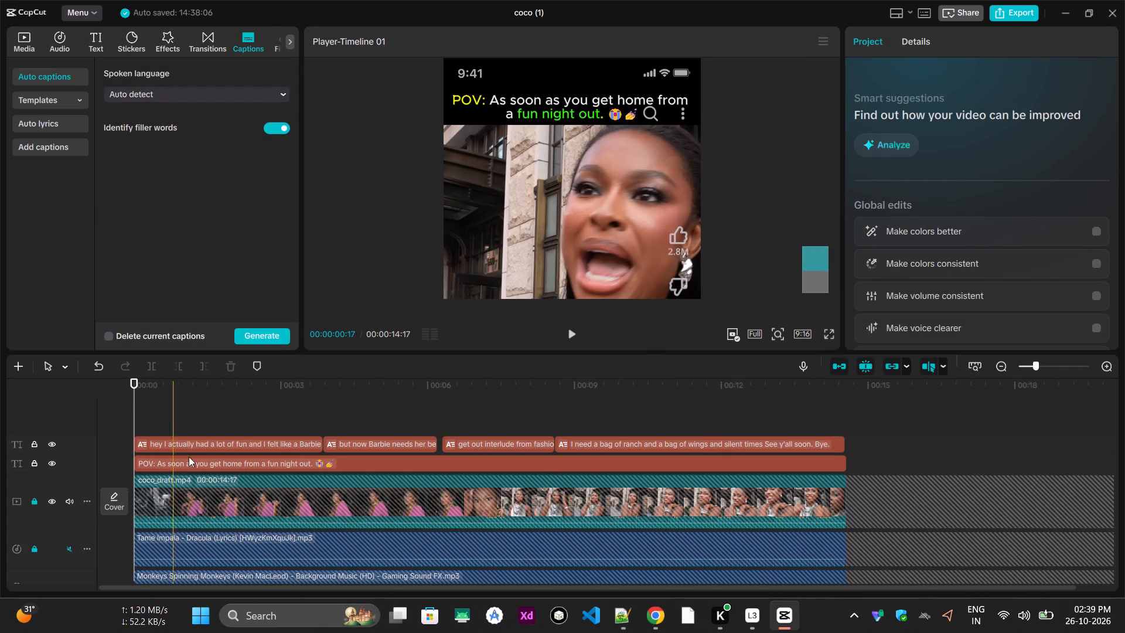
scroll(217, 485, up, 7)
ctrl+scroll(220, 494, up, 6)
scroll(264, 464, down, 6)
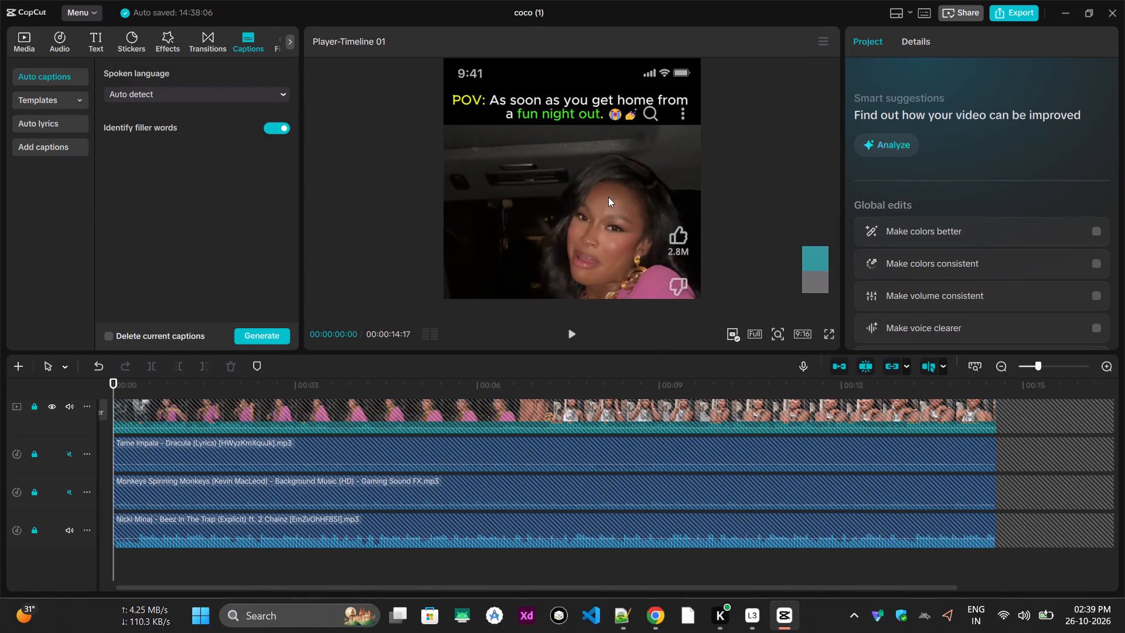
ctrl+scroll(381, 481, down, 7)
scroll(695, 173, up, 6)
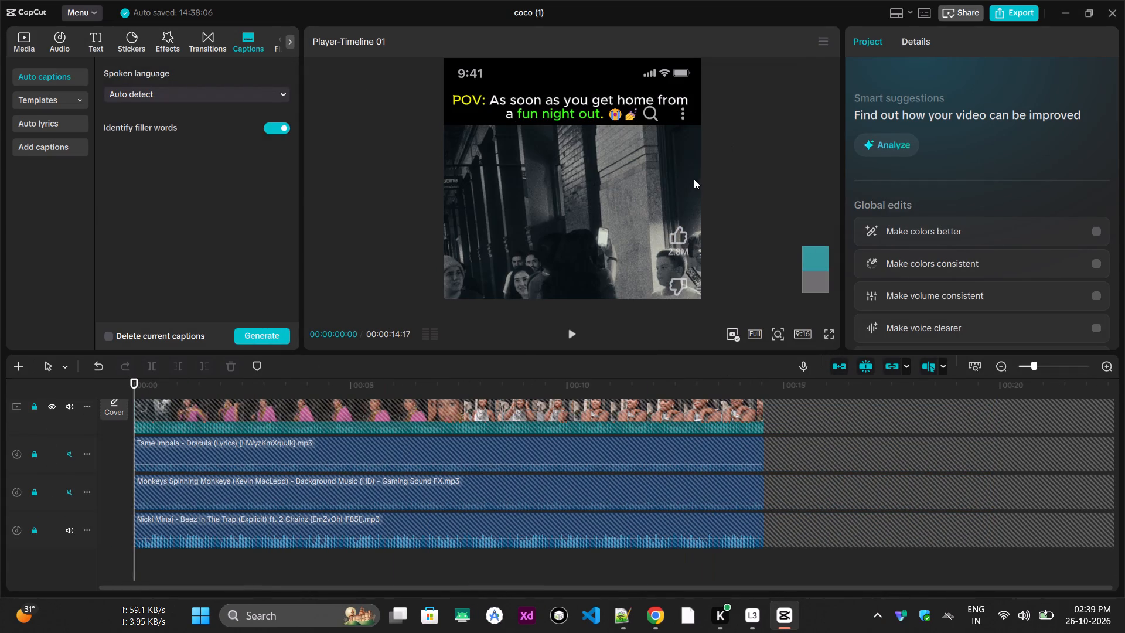
scroll(271, 470, up, 5)
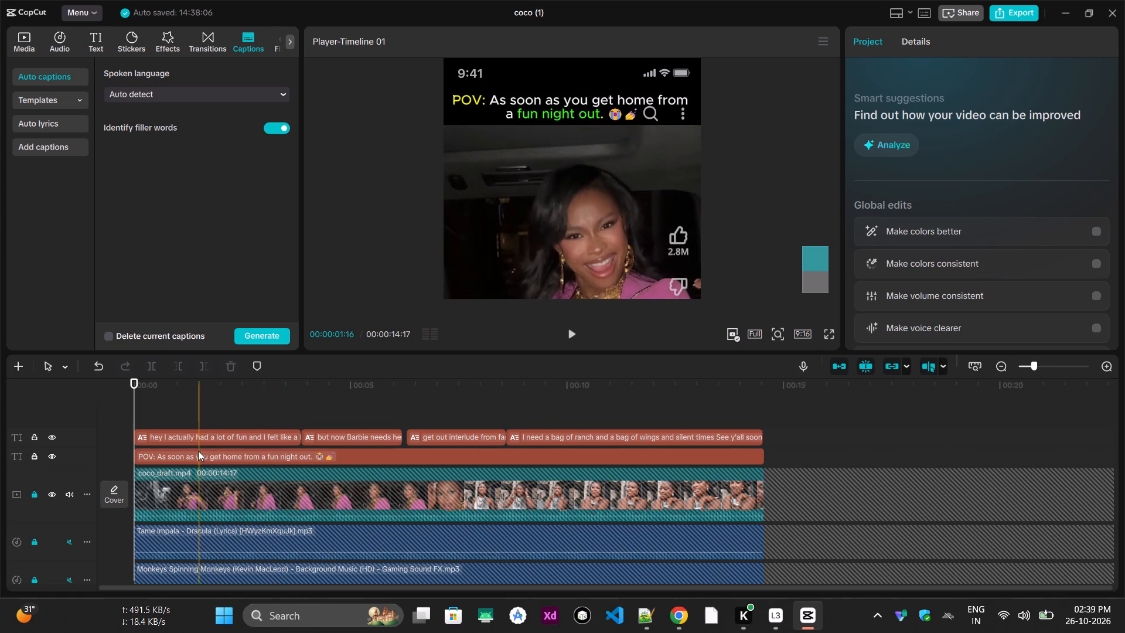
click(197, 451)
click(1021, 179)
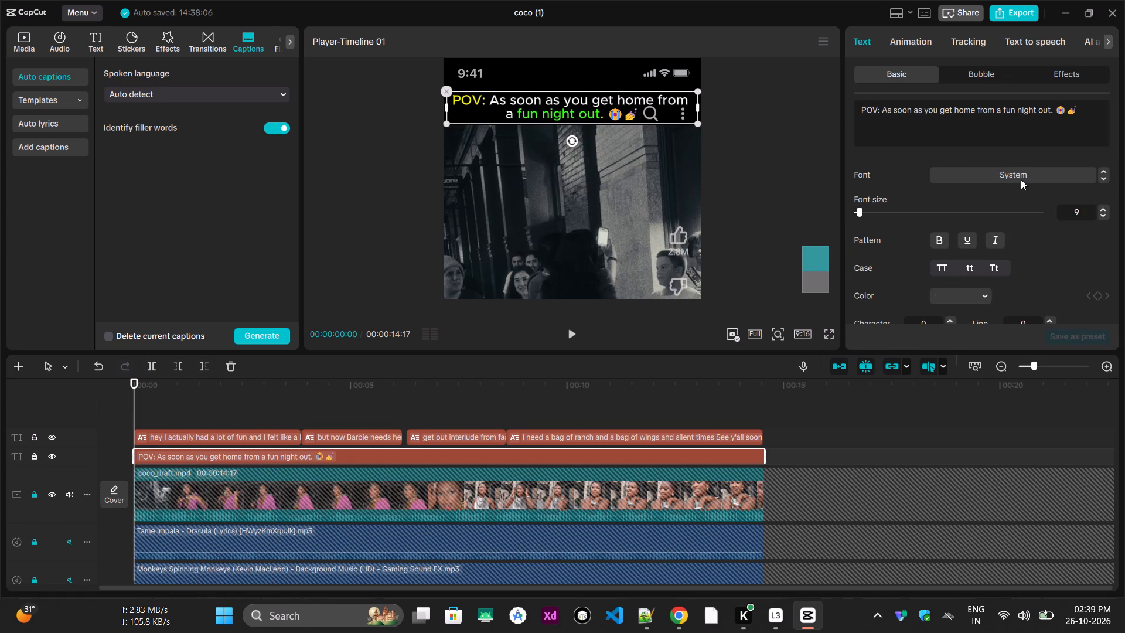
click(998, 168)
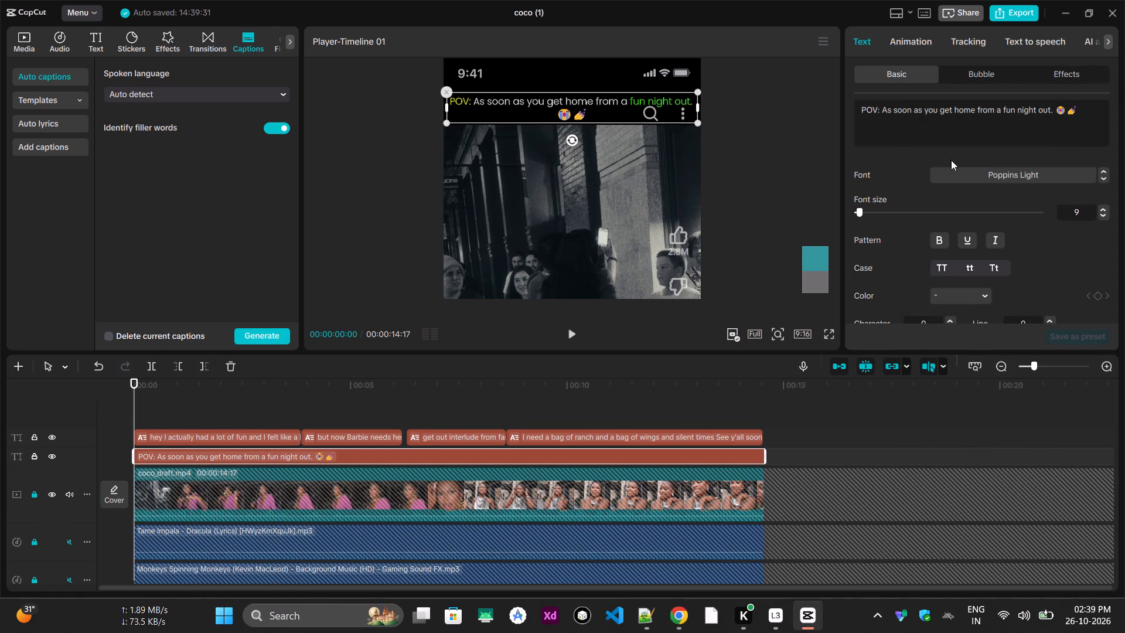
click(795, 107)
click(533, 103)
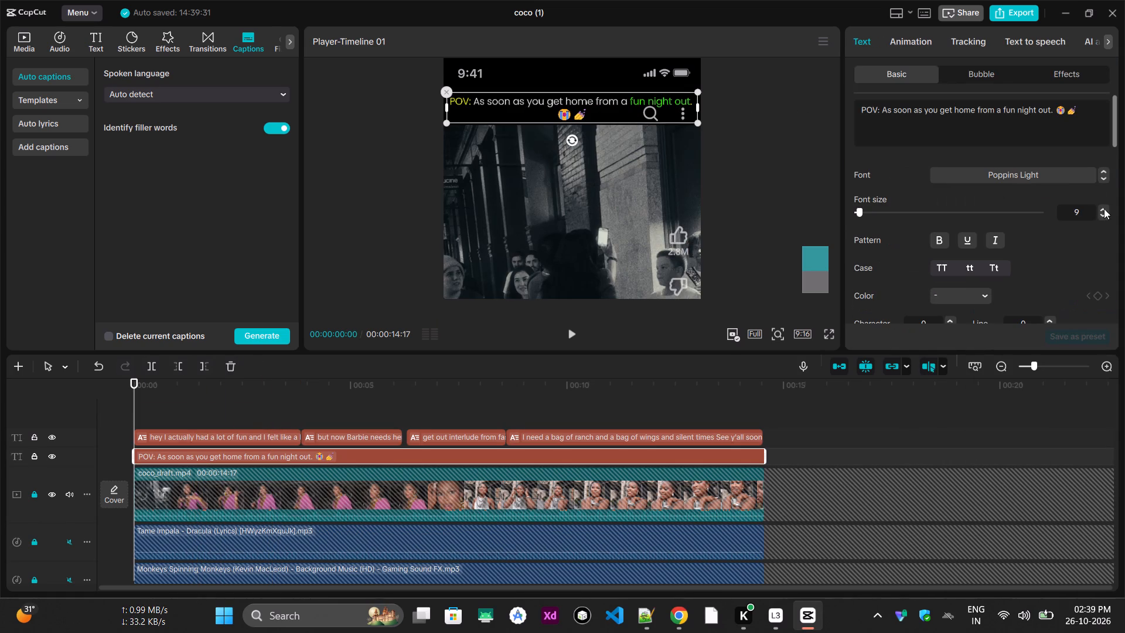
Increase the POV title's font size to 11, reduce it by one step, and deselect the title.
click(1102, 208)
click(1102, 208)
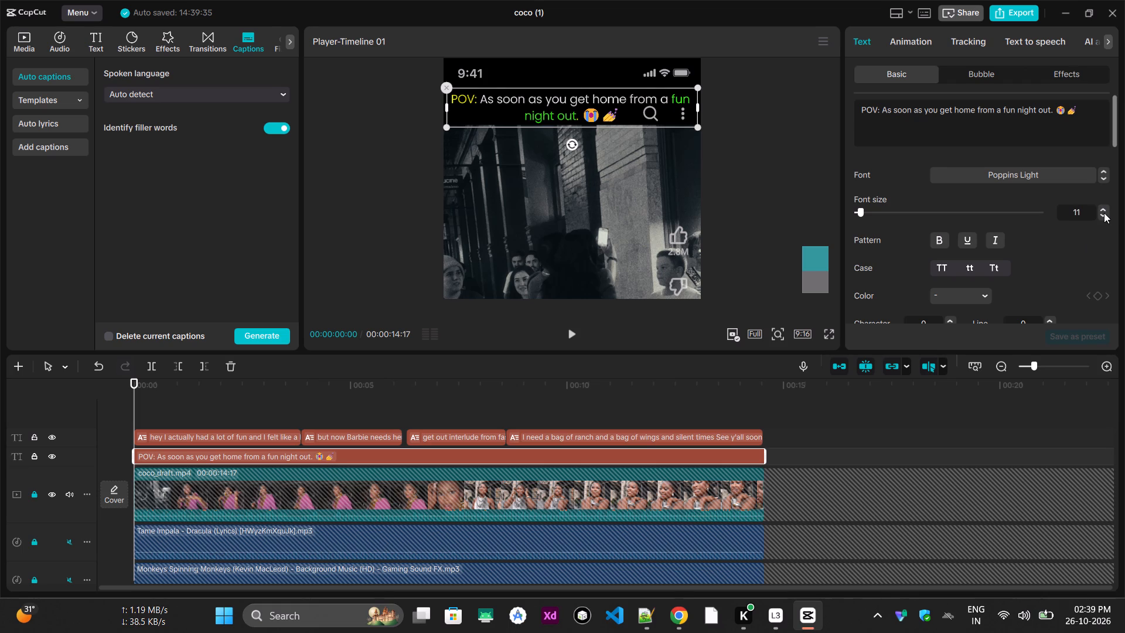
click(1104, 215)
click(778, 120)
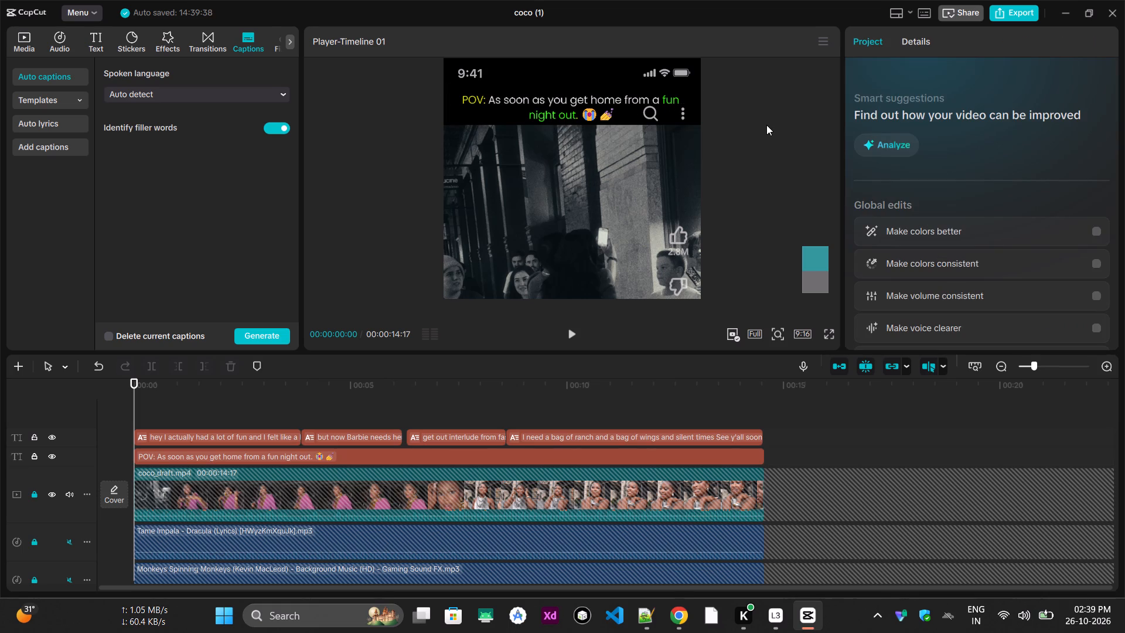
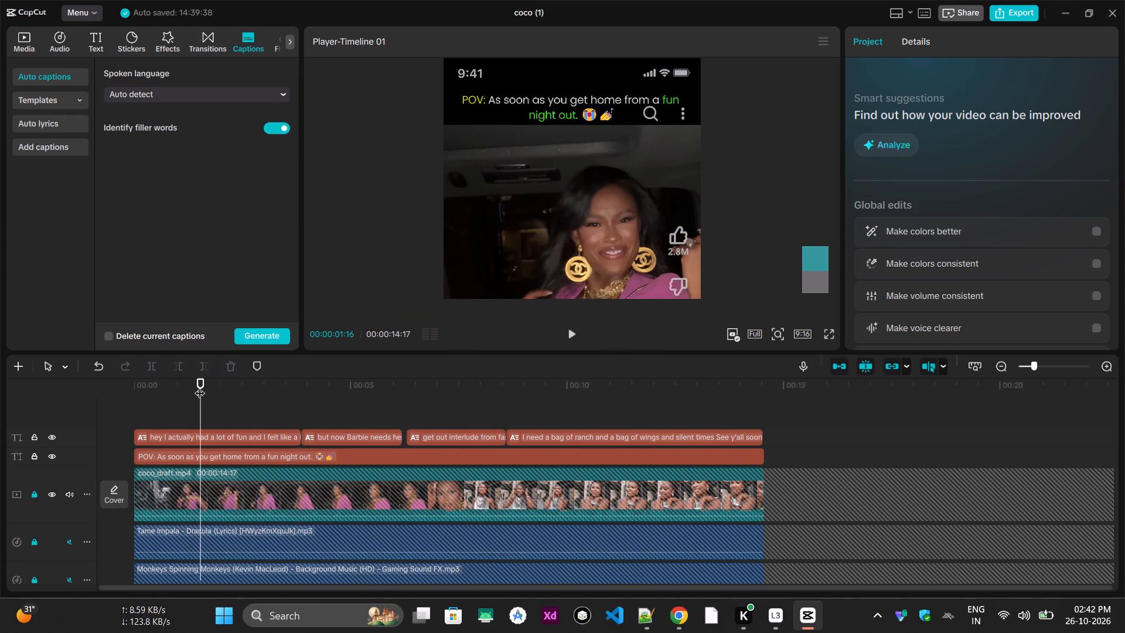
drag(206, 387, 115, 366)
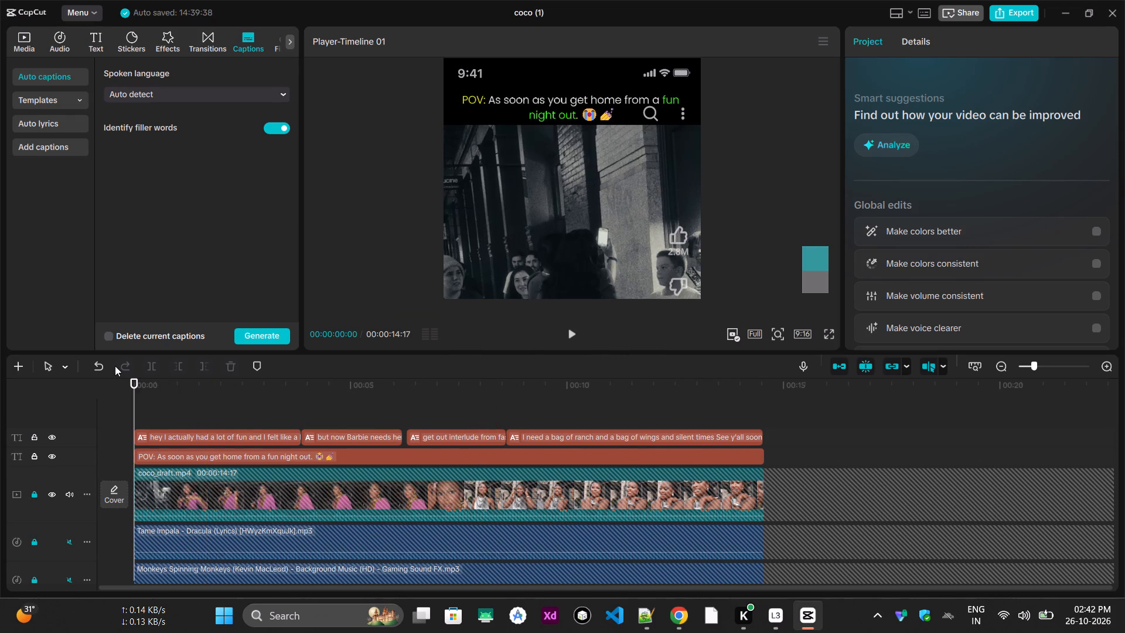
scroll(723, 201, down, 16)
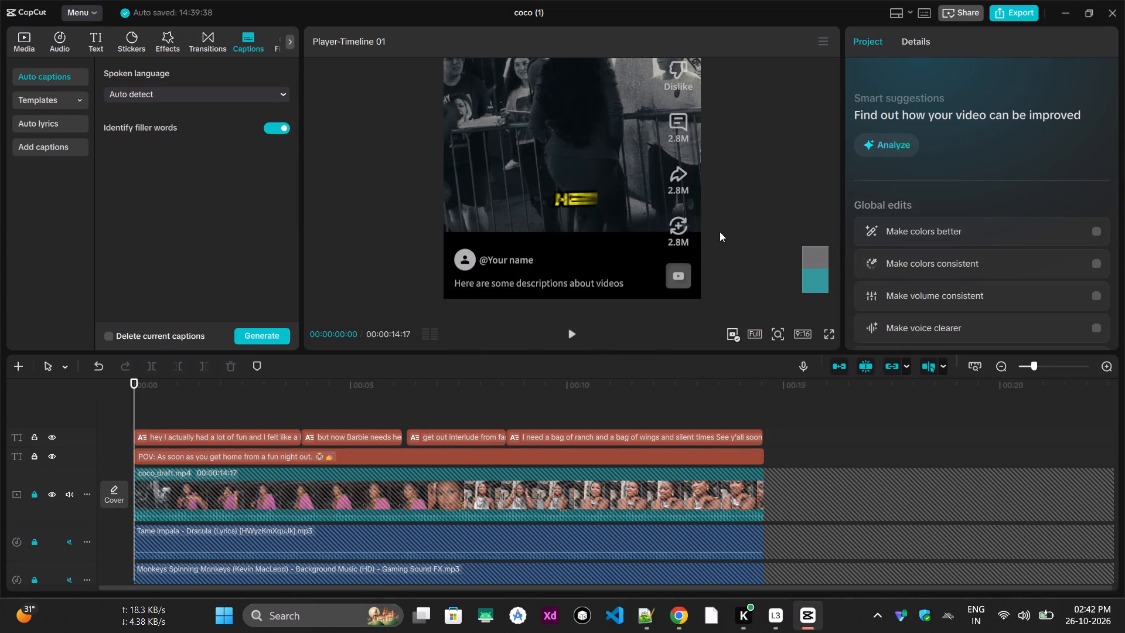
scroll(584, 230, up, 13)
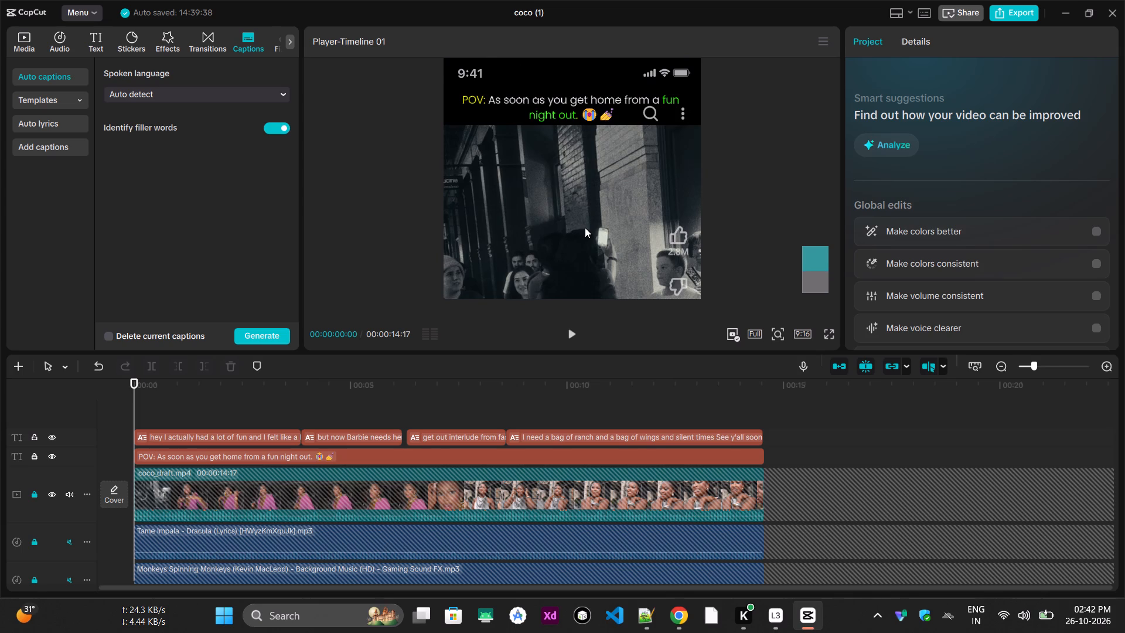
scroll(585, 227, down, 4)
ctrl+scroll(585, 227, down, 3)
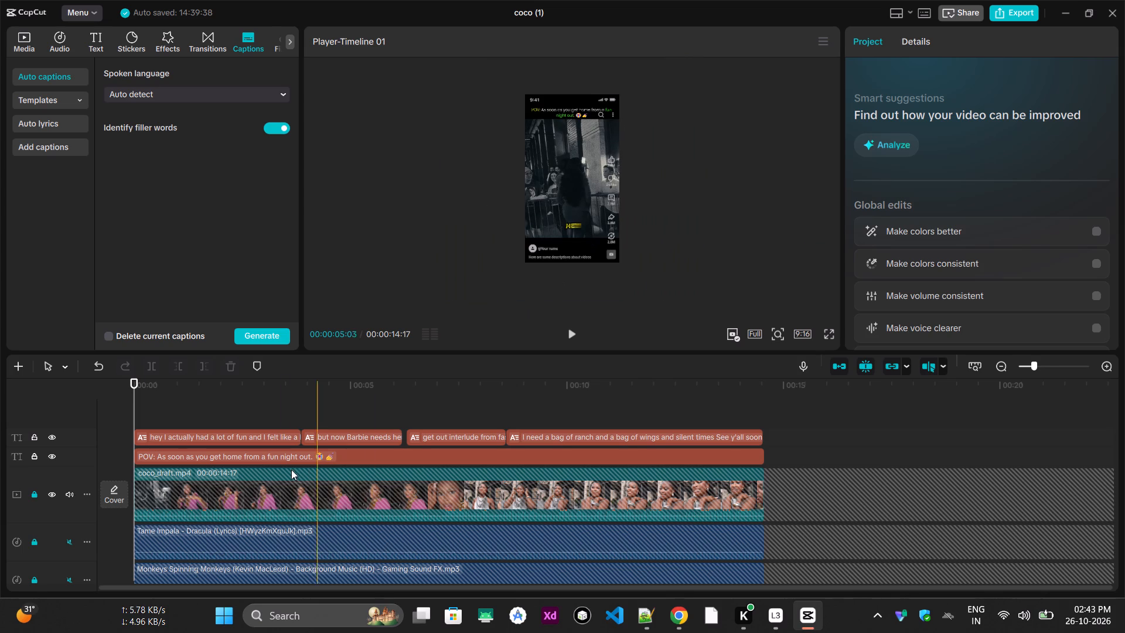
Scrub the timeline from the start to the end of the clip to check the footage, POV title and captions.
drag(251, 389, 143, 390)
drag(143, 390, 161, 390)
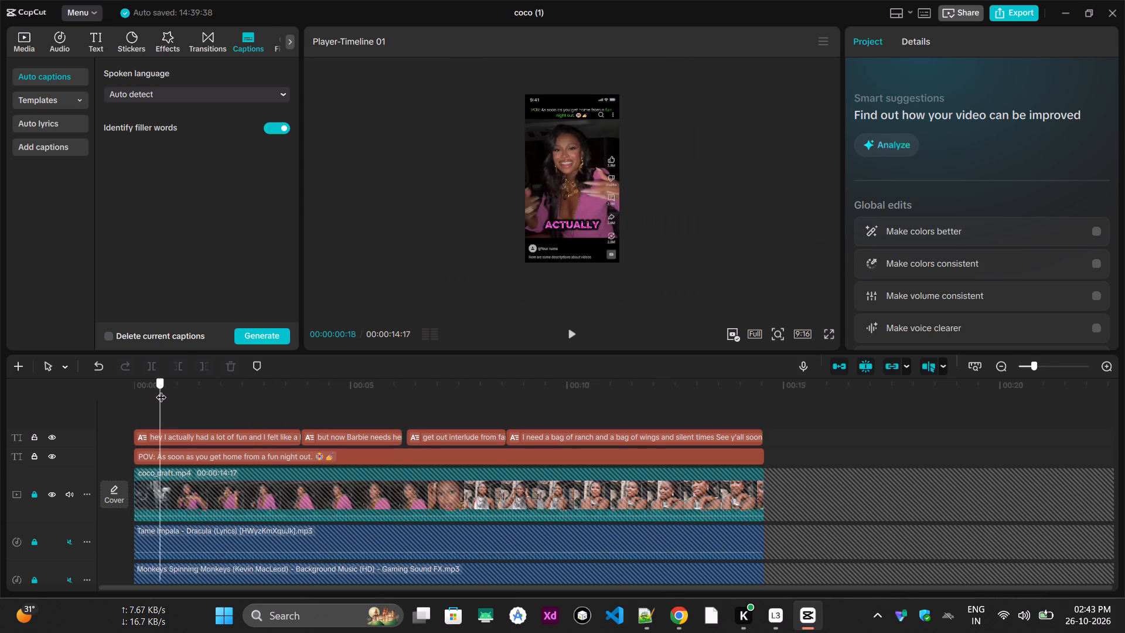
drag(161, 390, 203, 391)
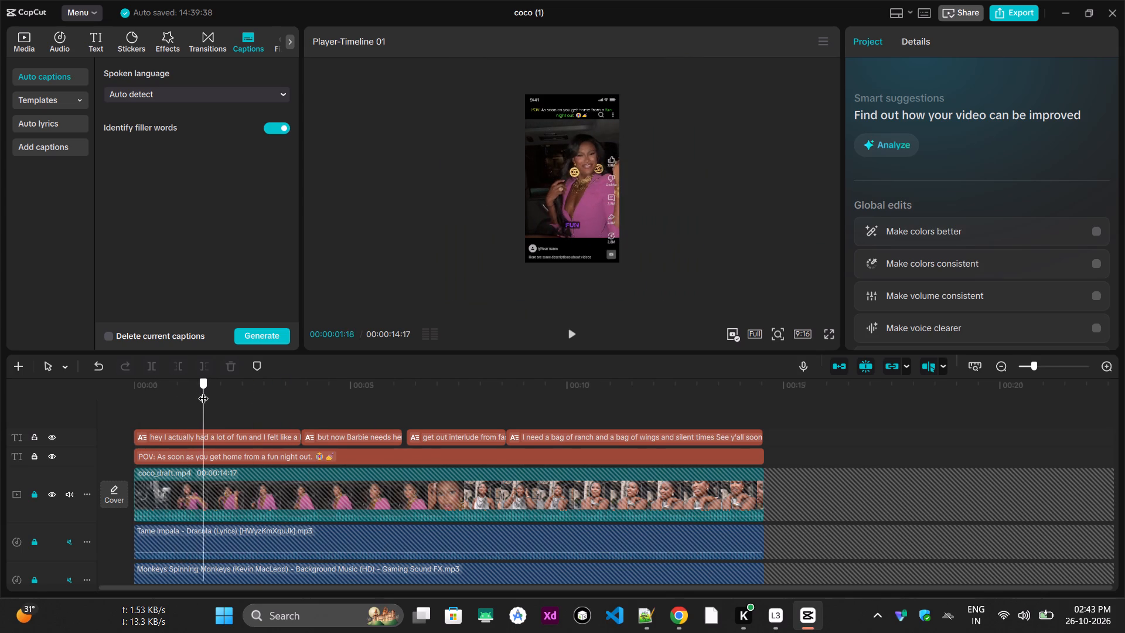
drag(203, 391, 312, 402)
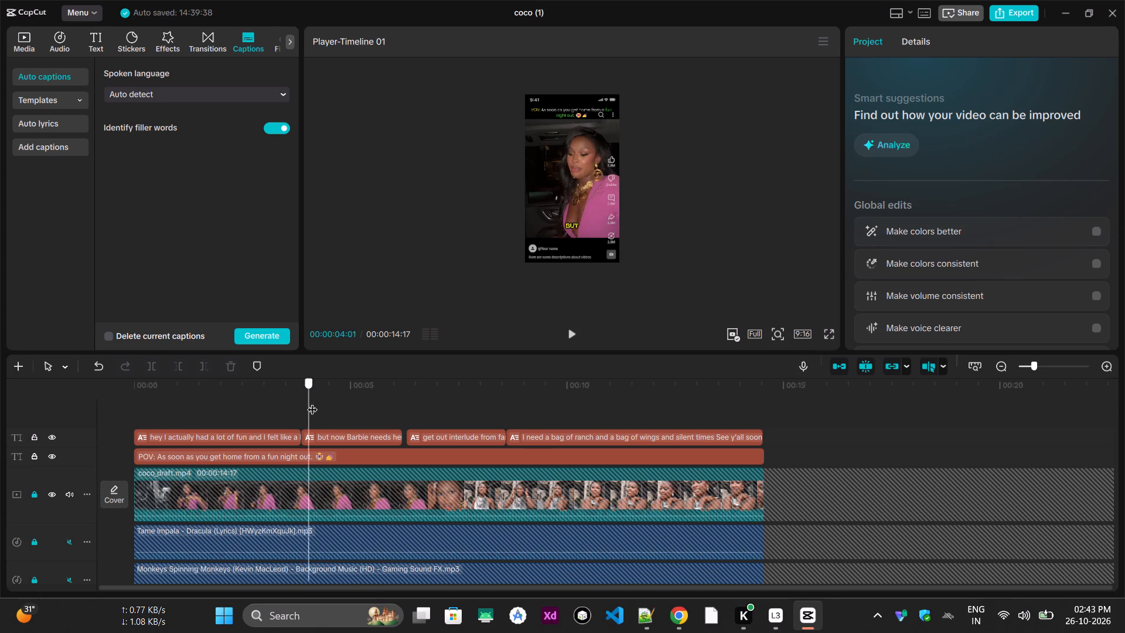
drag(312, 402, 367, 406)
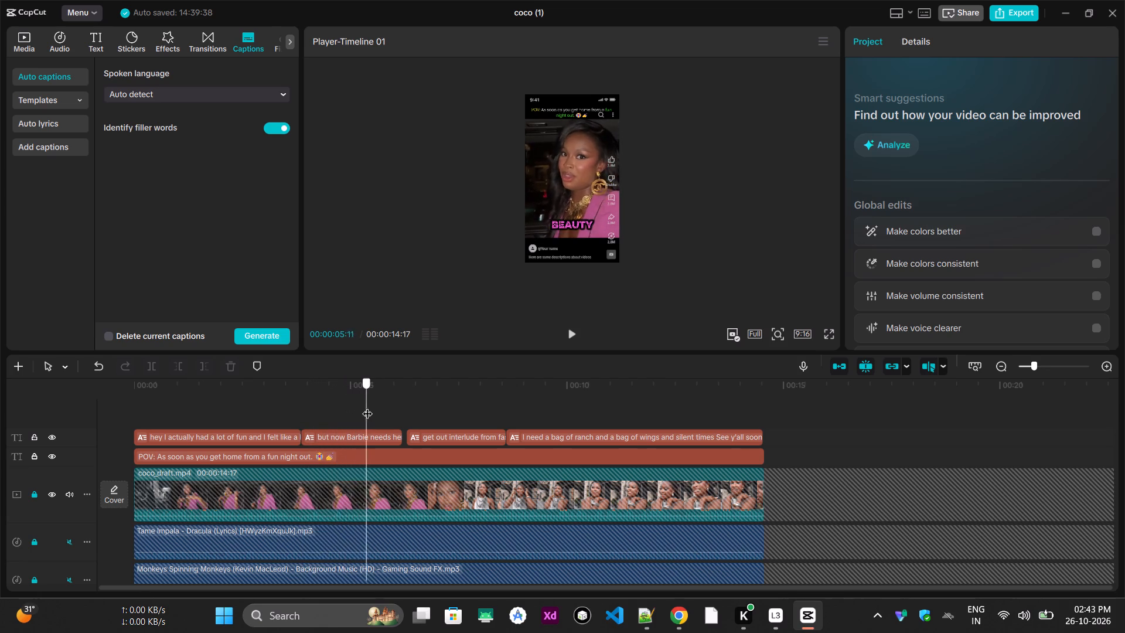
drag(367, 406, 429, 404)
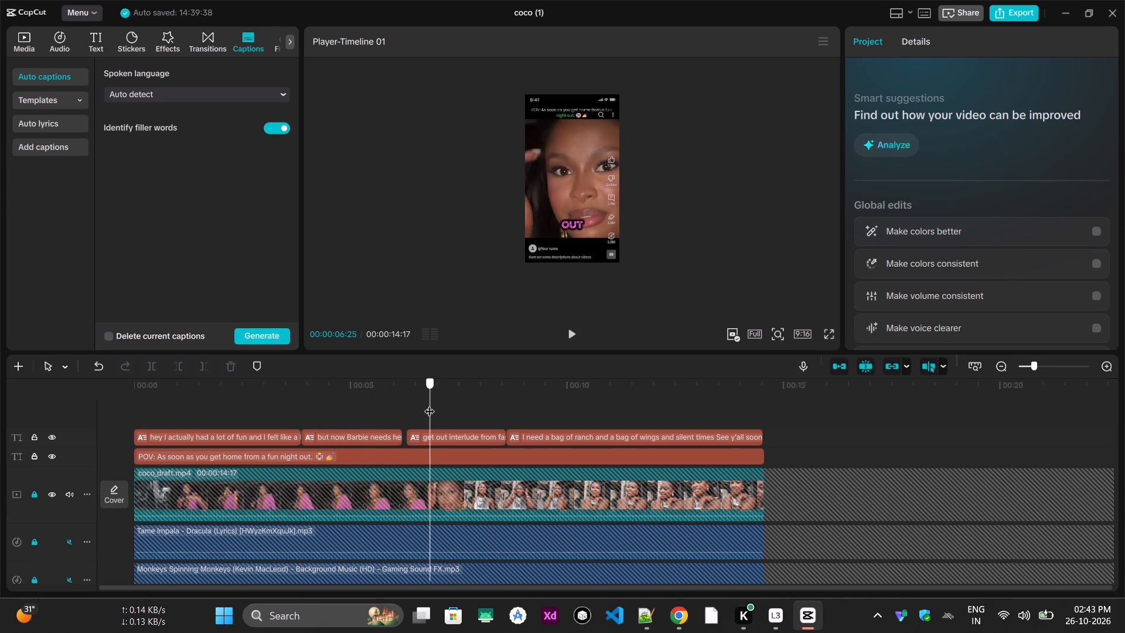
drag(429, 404, 507, 406)
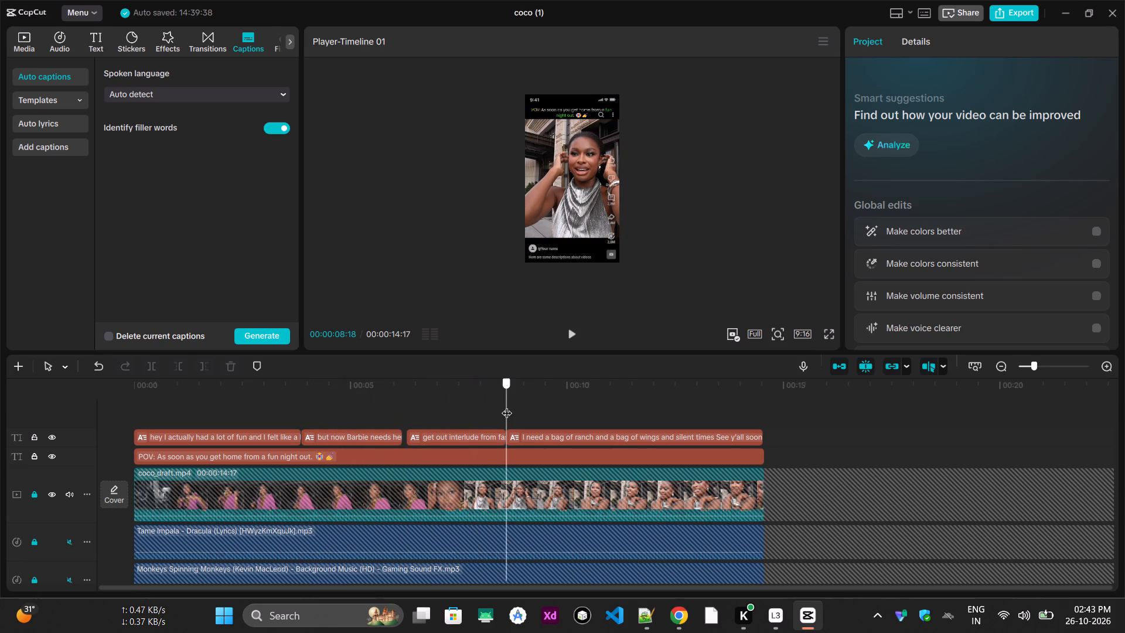
drag(507, 406, 629, 407)
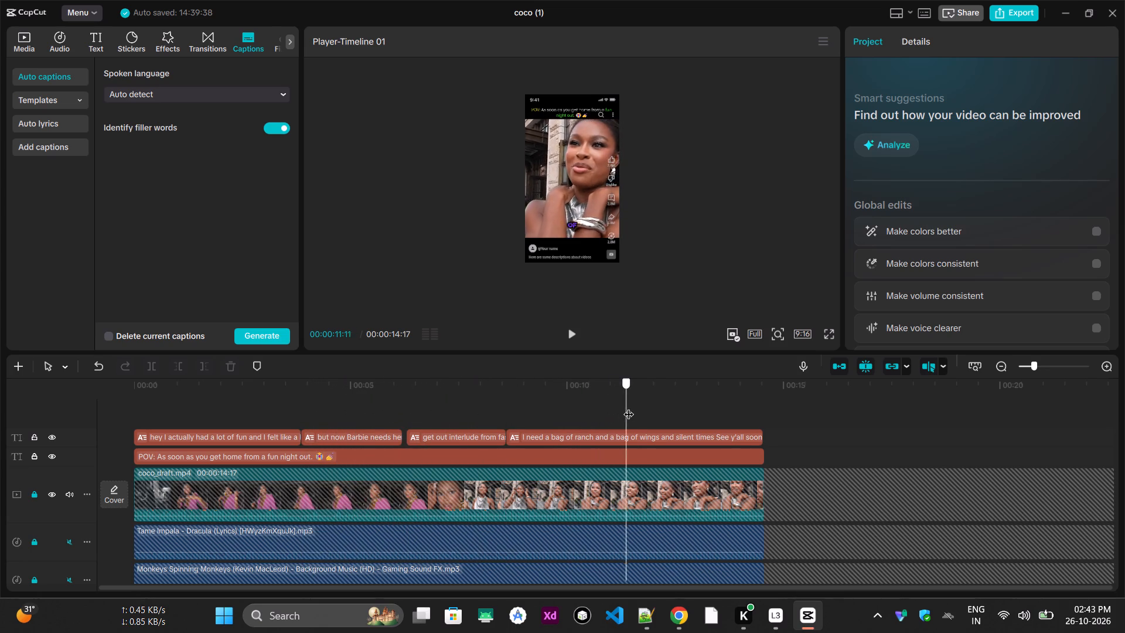
drag(629, 407, 716, 407)
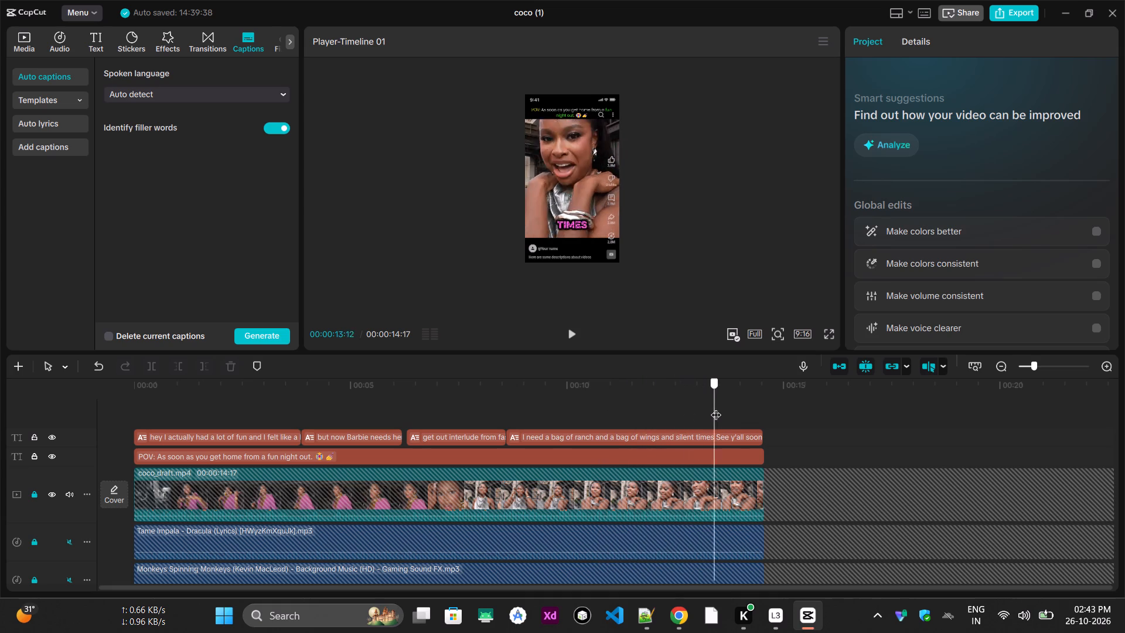
drag(716, 407, 766, 407)
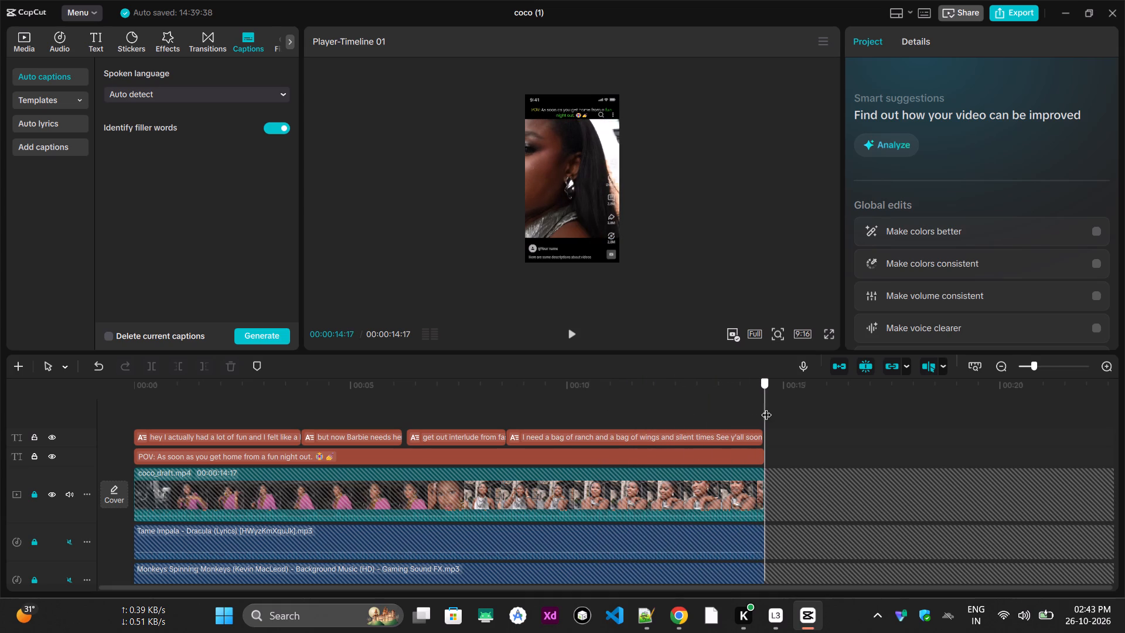
Scrub back and forth through the whole clip again, examining the closing section and leaving the playhead at 00:00:12:21.
drag(766, 407, 173, 420)
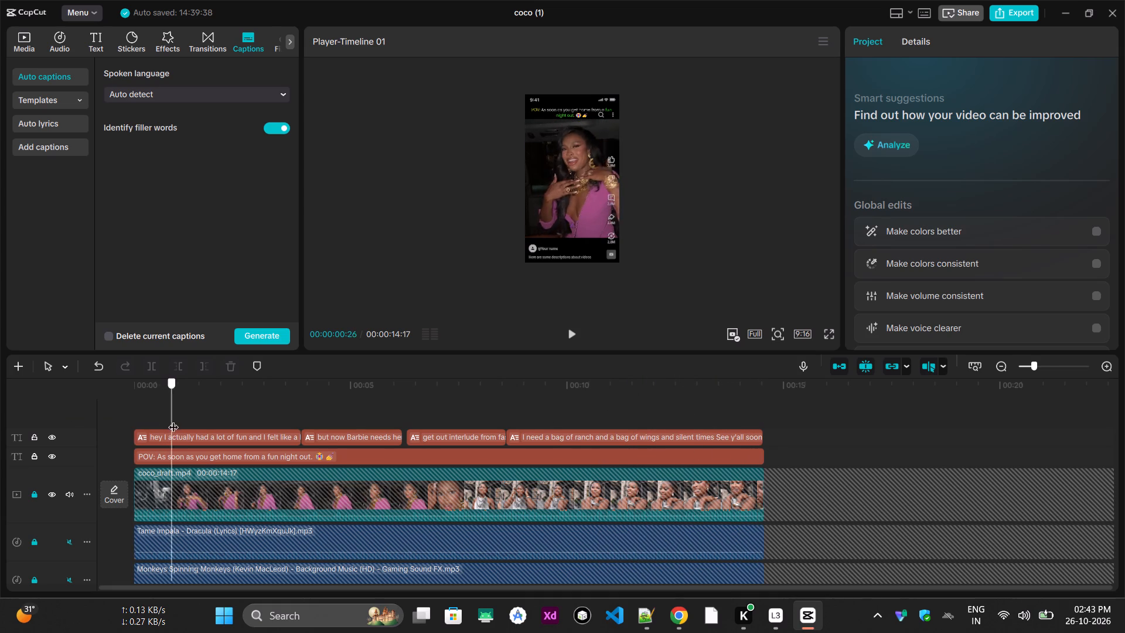
drag(173, 420, 302, 432)
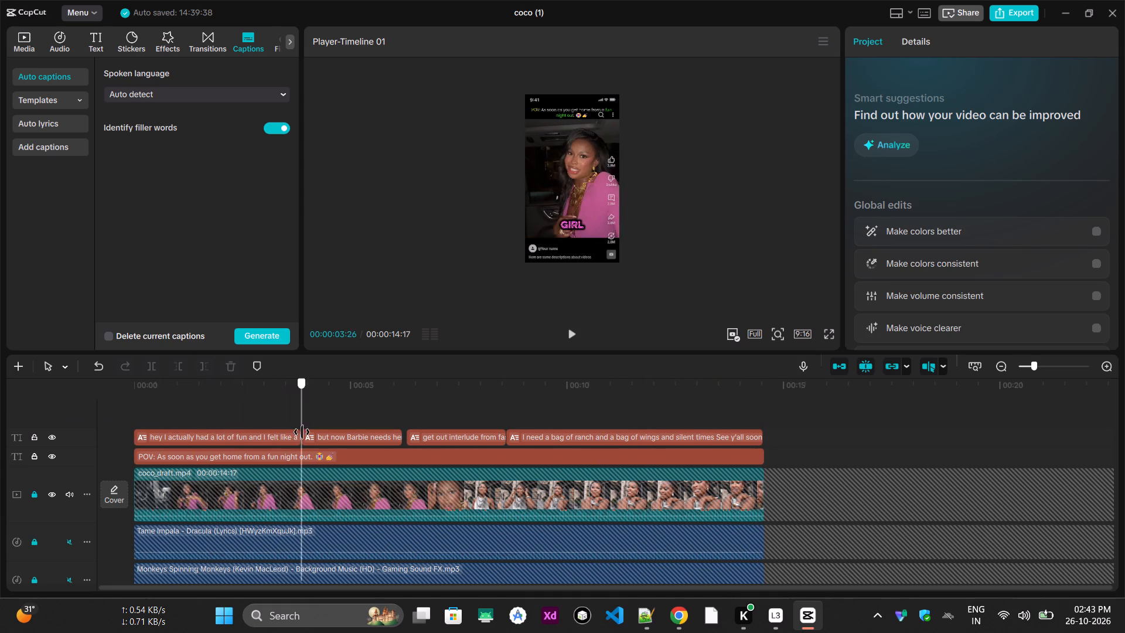
drag(302, 432, 564, 448)
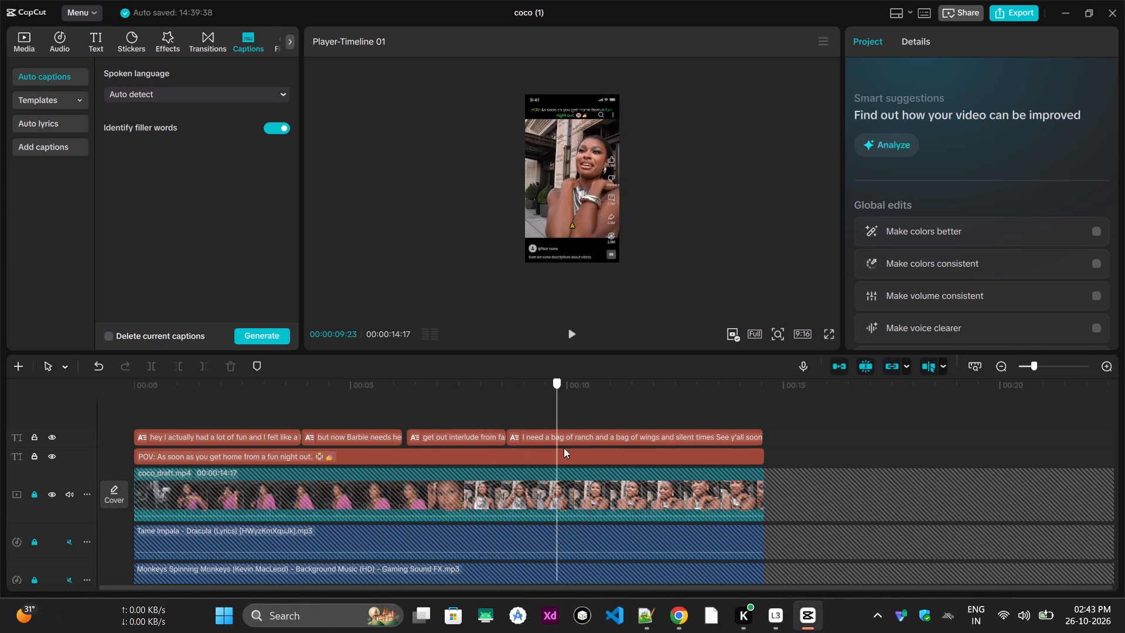
drag(564, 448, 748, 457)
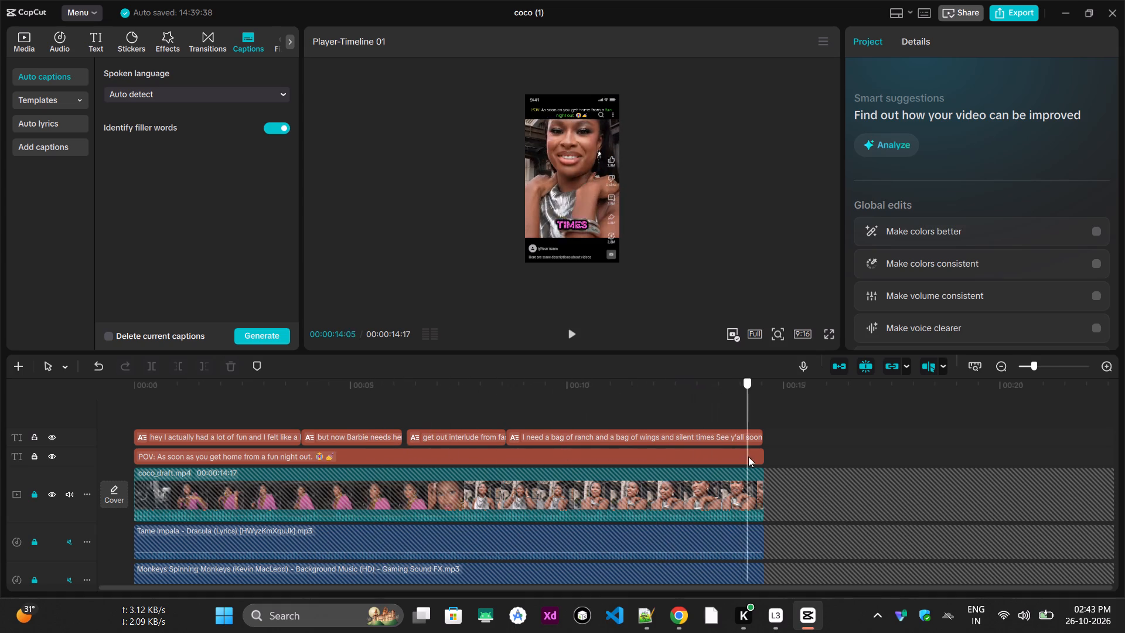
drag(748, 457, 267, 454)
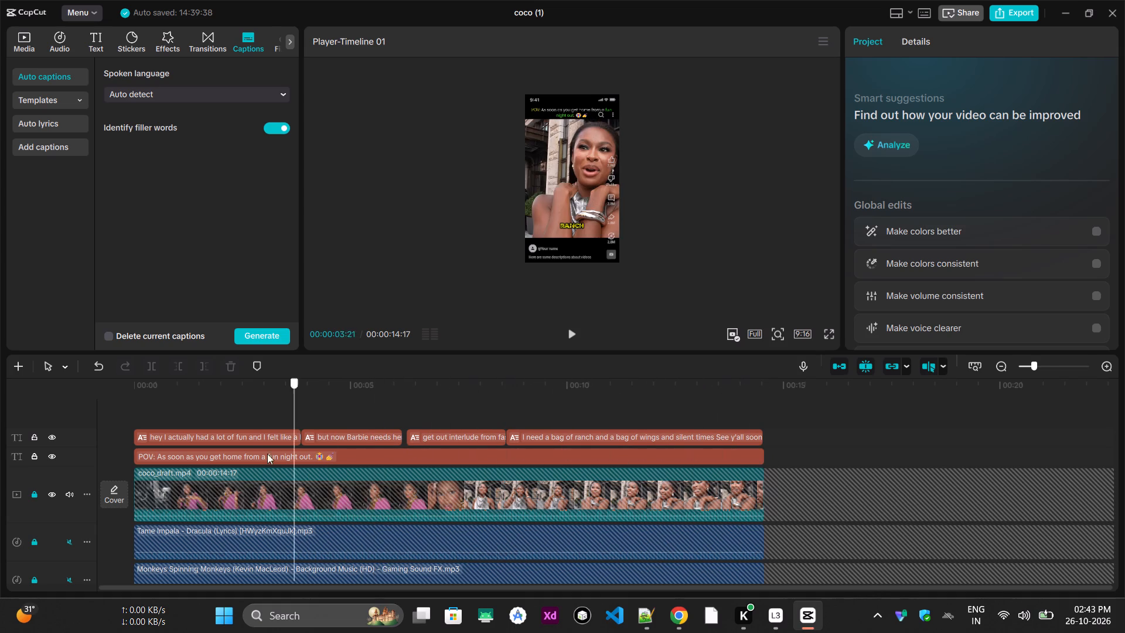
drag(267, 454, 758, 491)
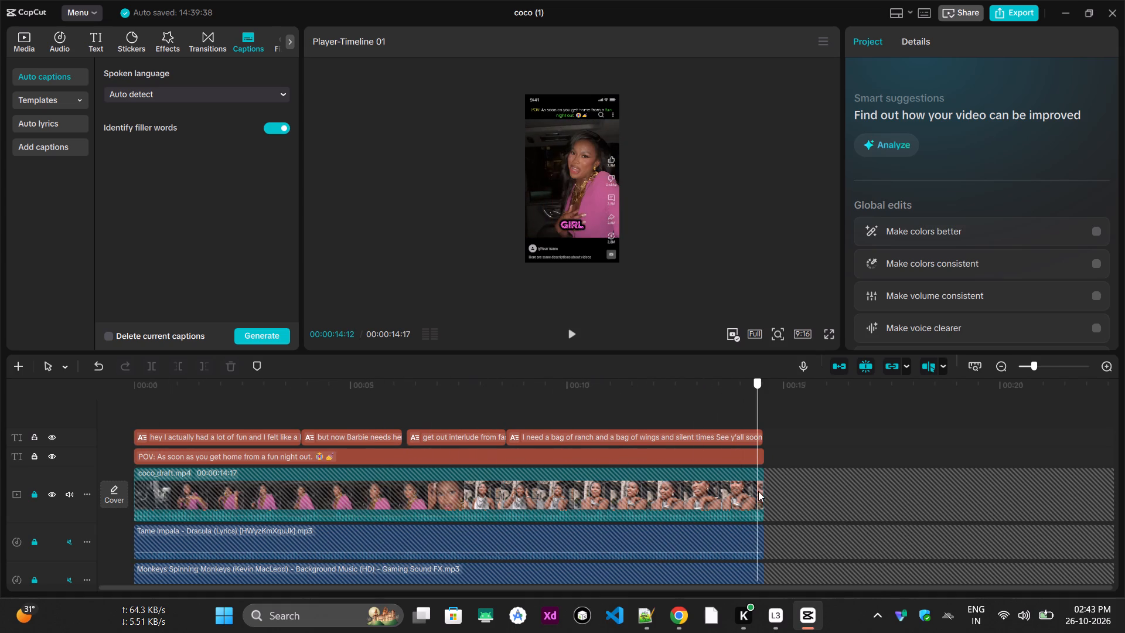
drag(758, 491, 108, 508)
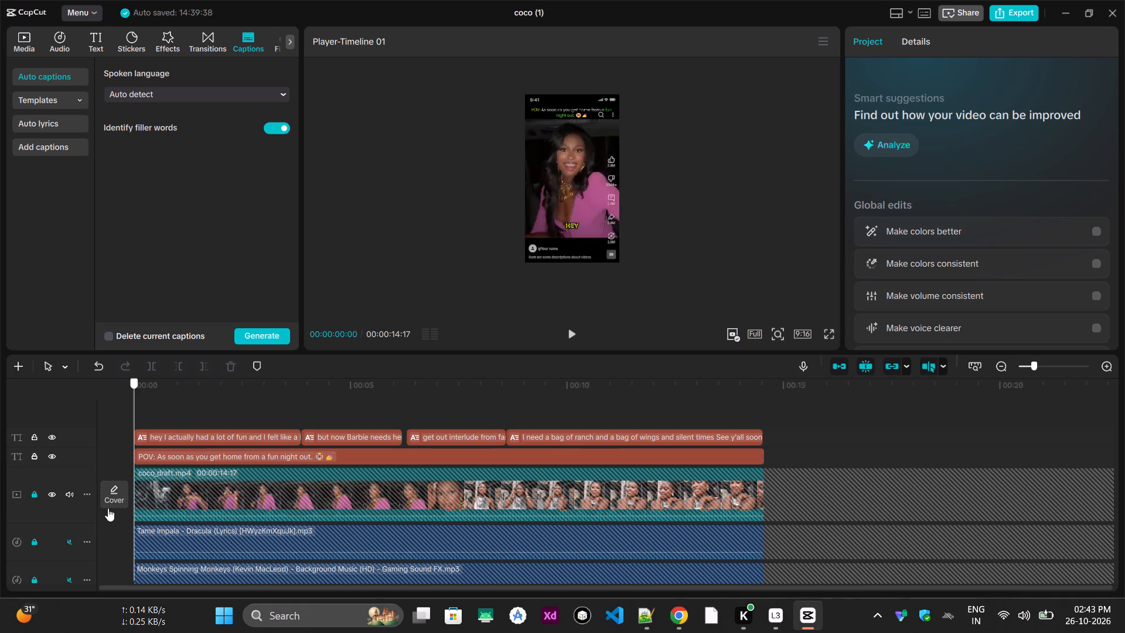
drag(108, 508, 371, 511)
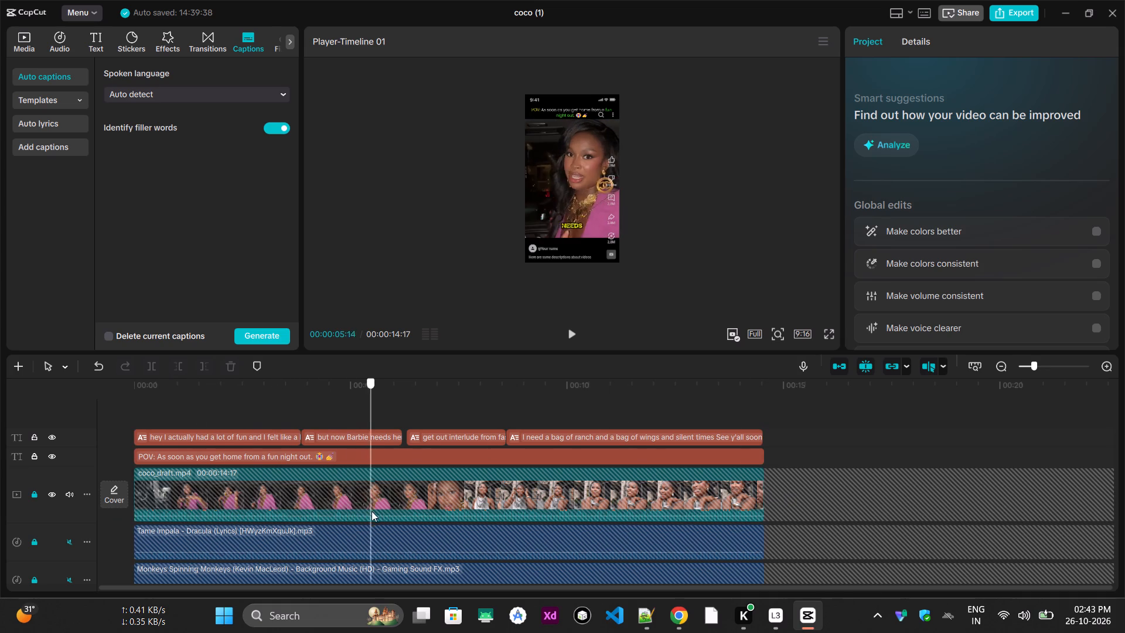
drag(371, 511, 513, 510)
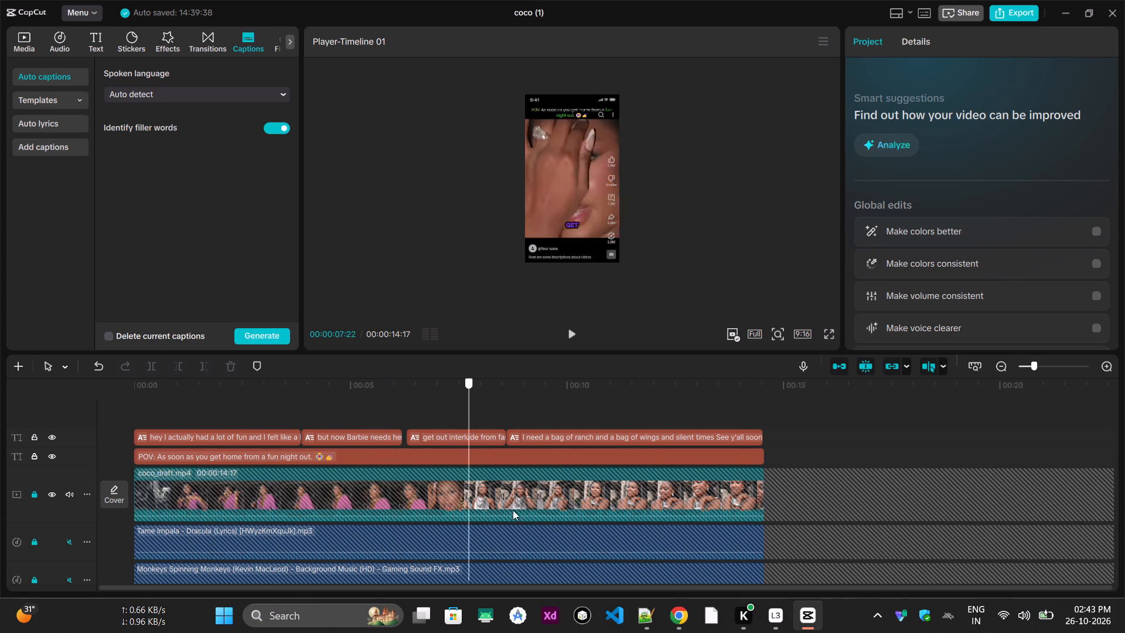
drag(513, 510, 737, 486)
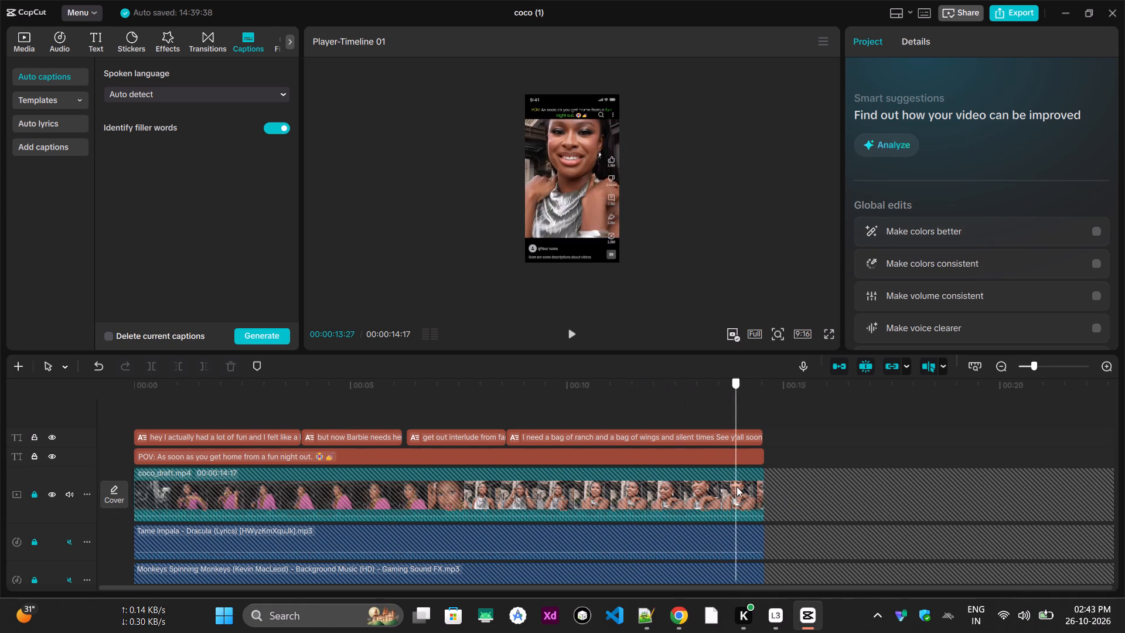
drag(737, 486, 745, 452)
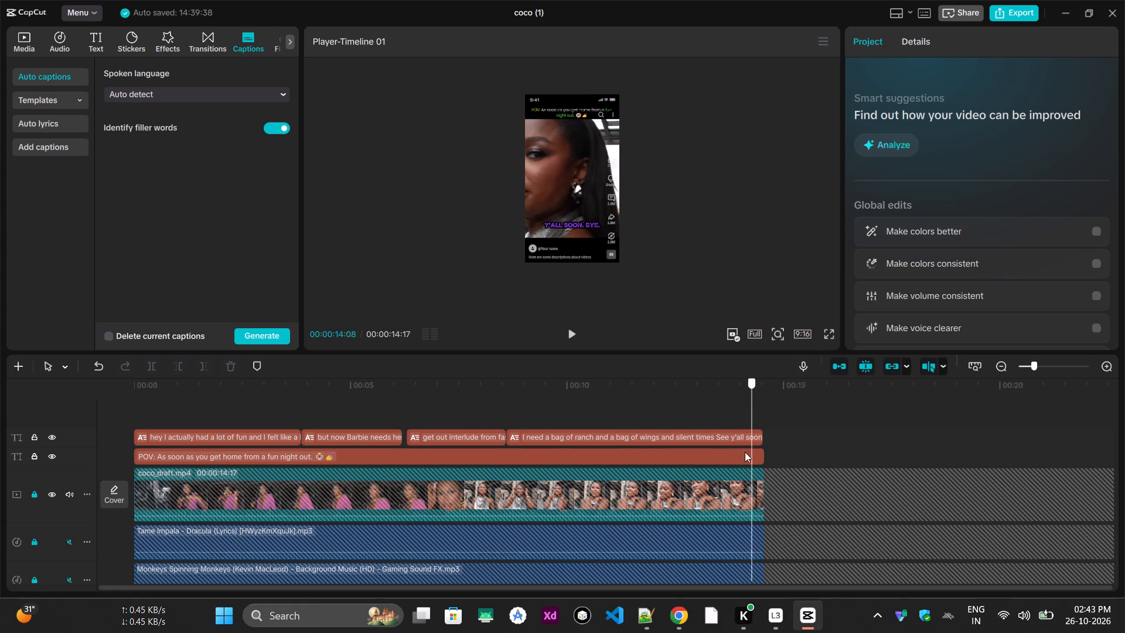
drag(745, 452, 702, 448)
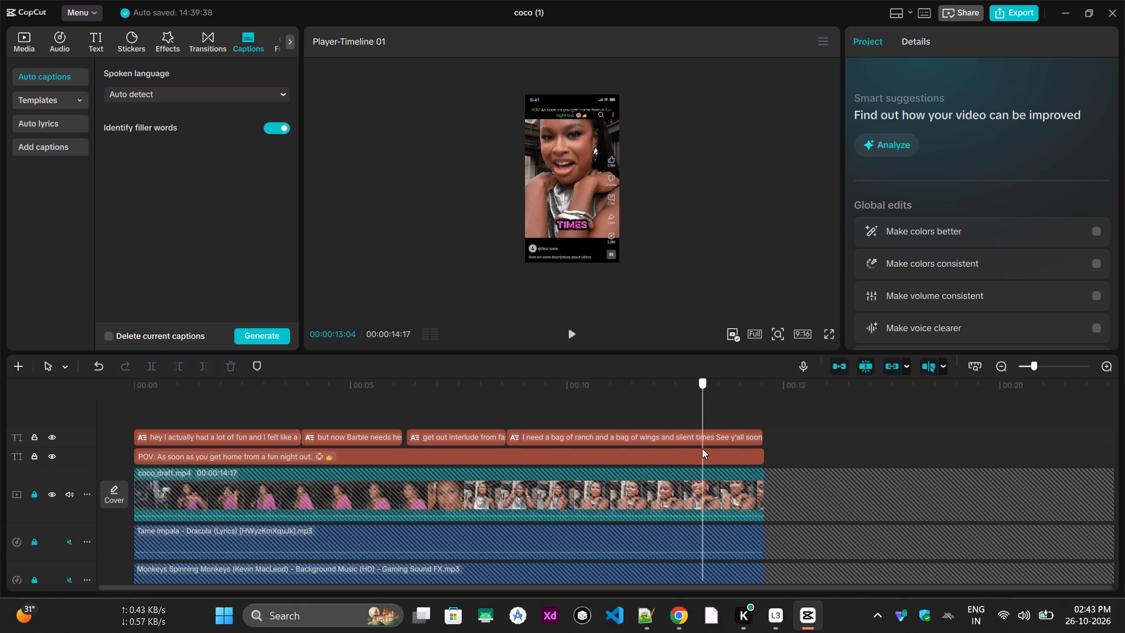
drag(702, 448, 698, 454)
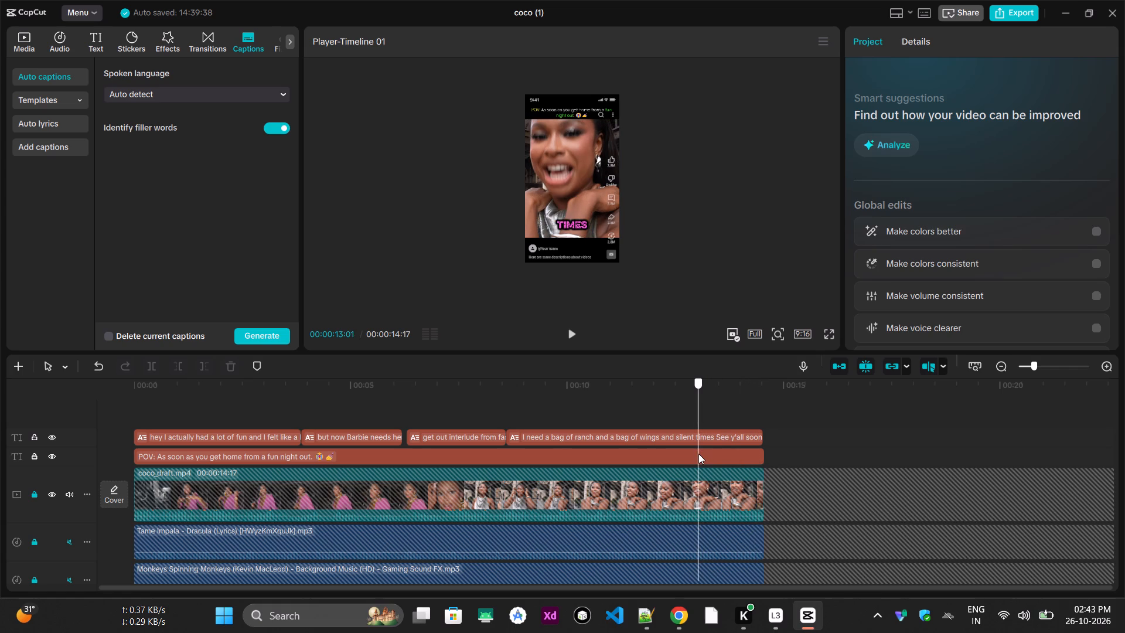
drag(698, 454, 684, 486)
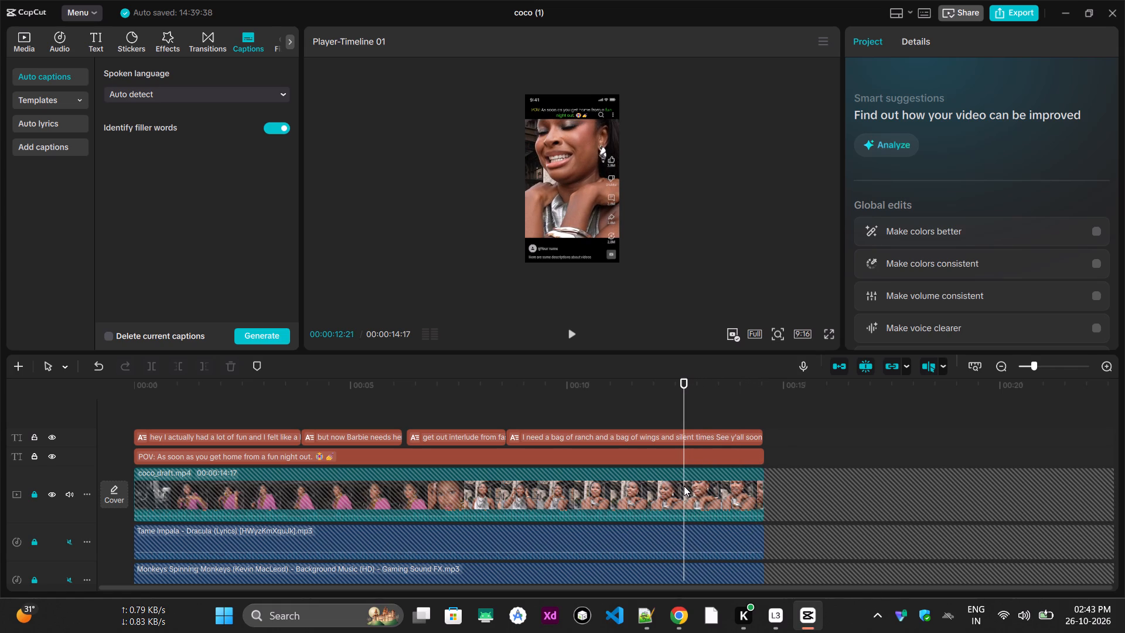
key(alt+Tab)
key(alt+Tab)
Add a default text on a new track above the captions, running from about 9 seconds to the clip's end.
click(172, 34)
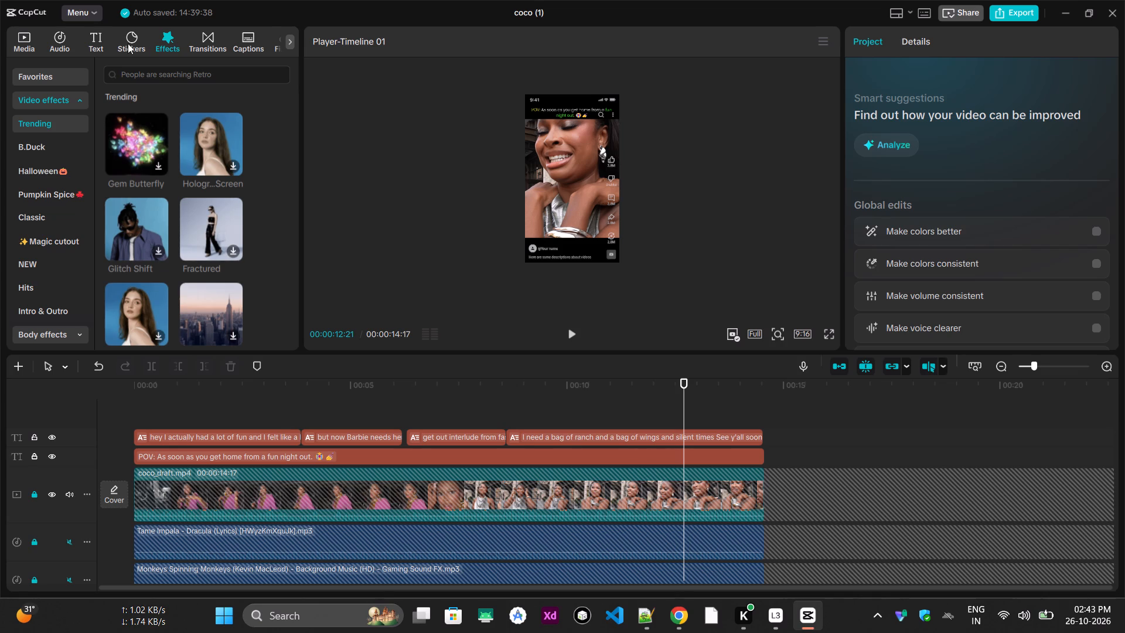
click(96, 42)
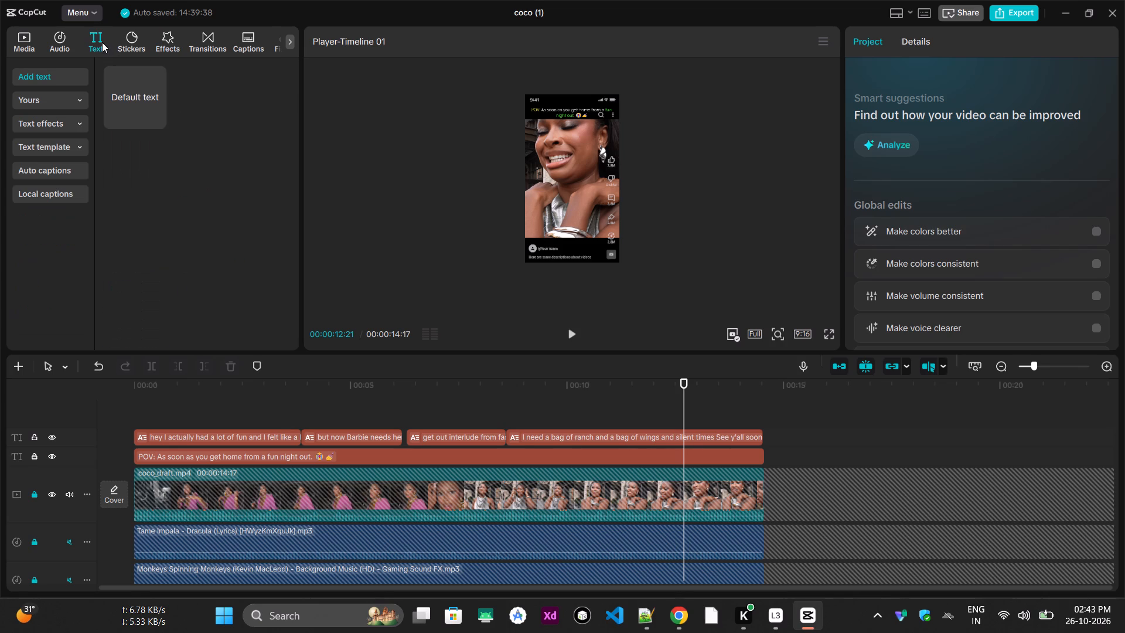
drag(136, 103, 534, 398)
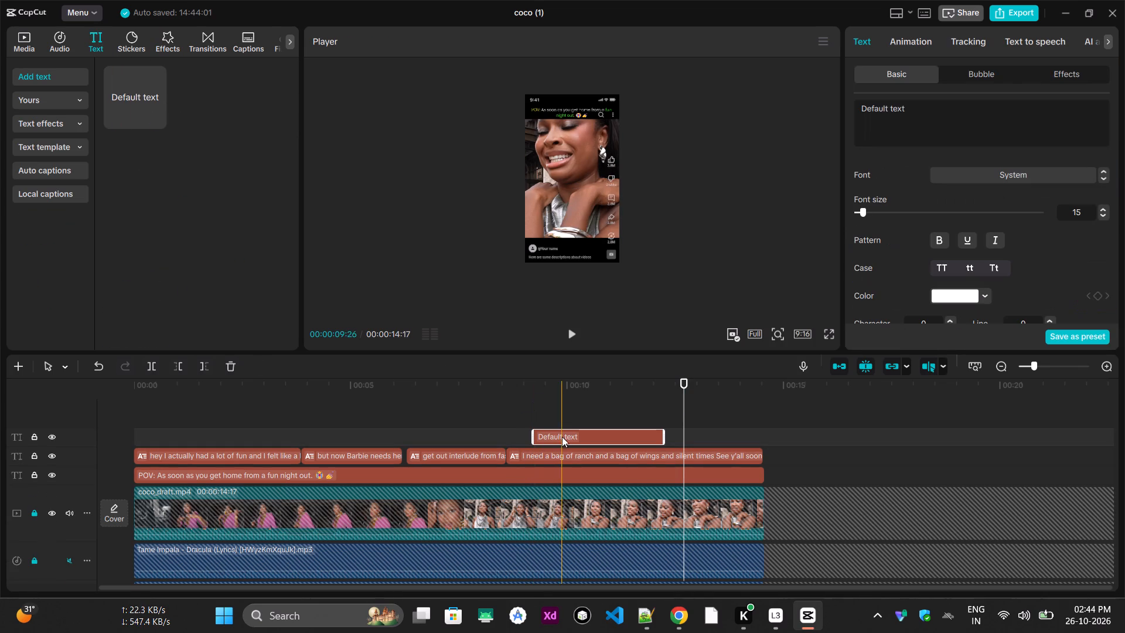
drag(666, 434, 673, 434)
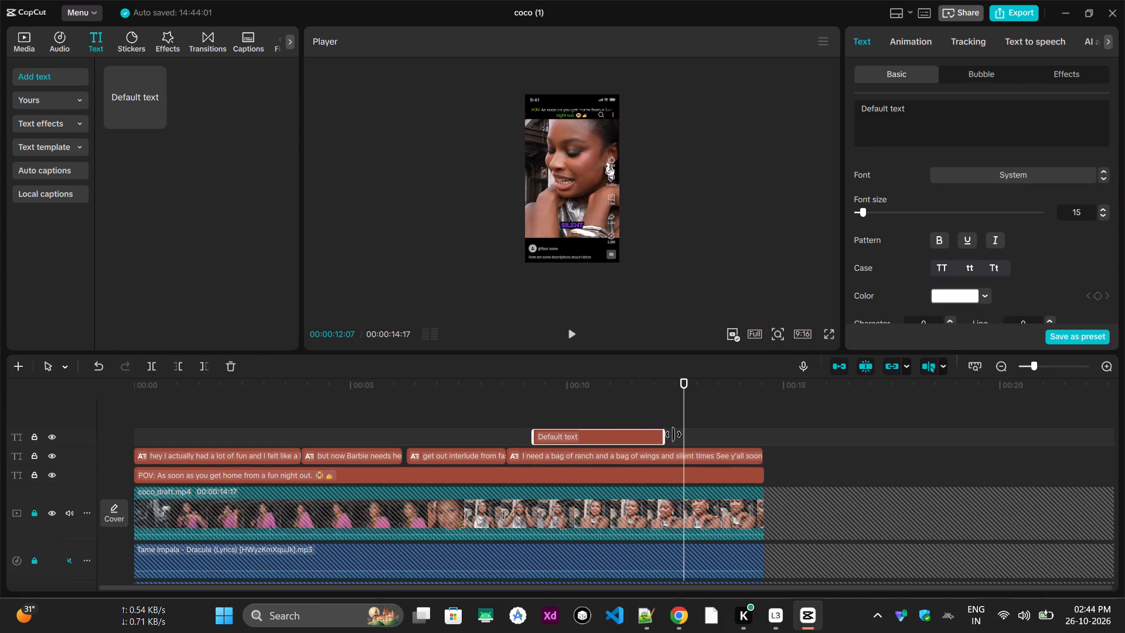
drag(673, 434, 758, 435)
click(644, 435)
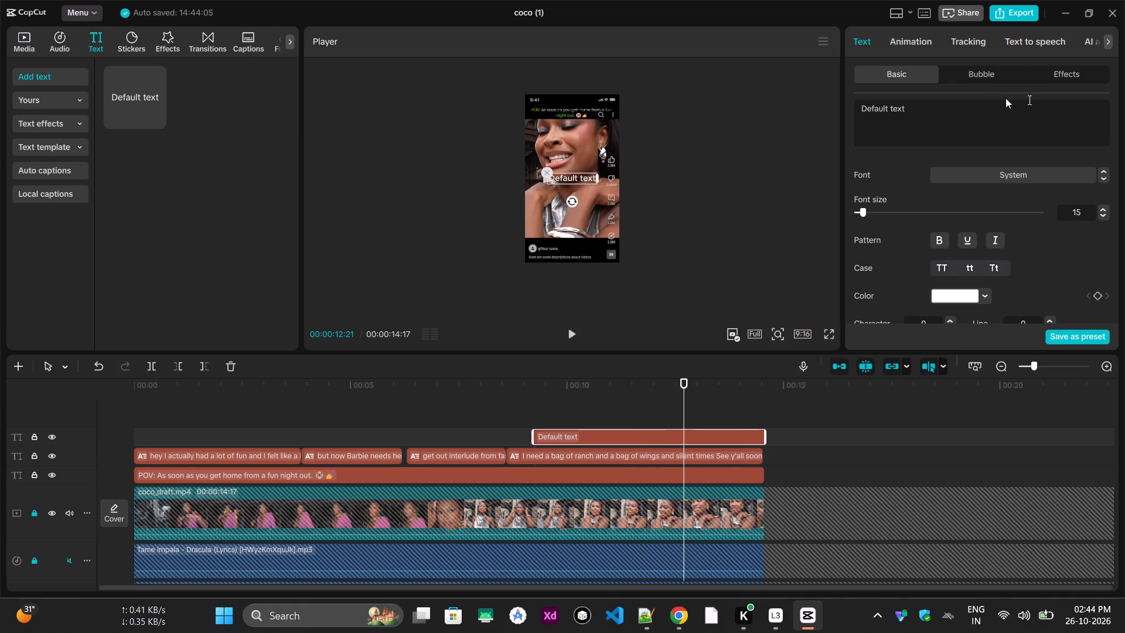
Replace the new text's default wording with "i like for video rich.".
click(935, 122)
key(ctrl+a)
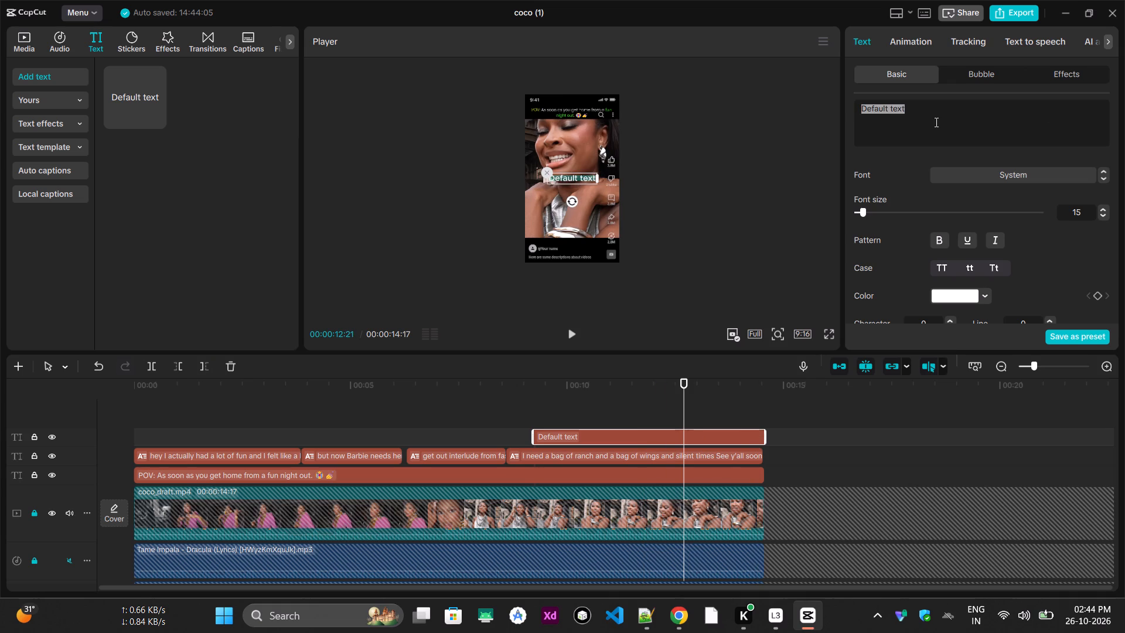
text(i ke)
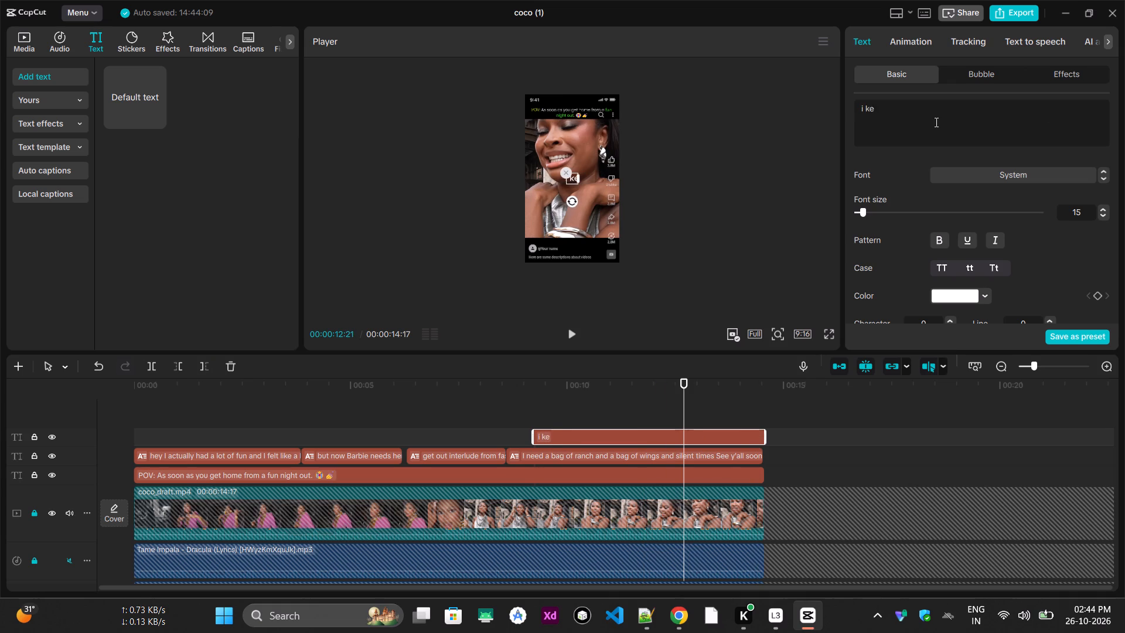
key(space)
key(BackSpace)
key(BackSpace)
key(BackSpace)
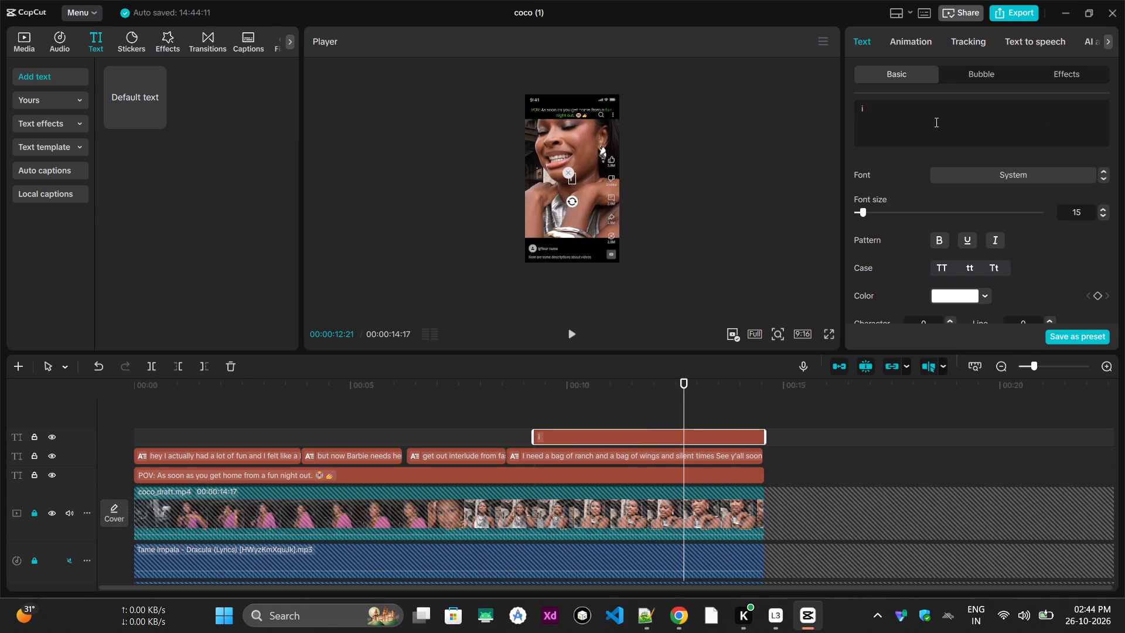
text(like for)
key(space)
text(mo)
key(BackSpace)
key(BackSpace)
key(BackSpace)
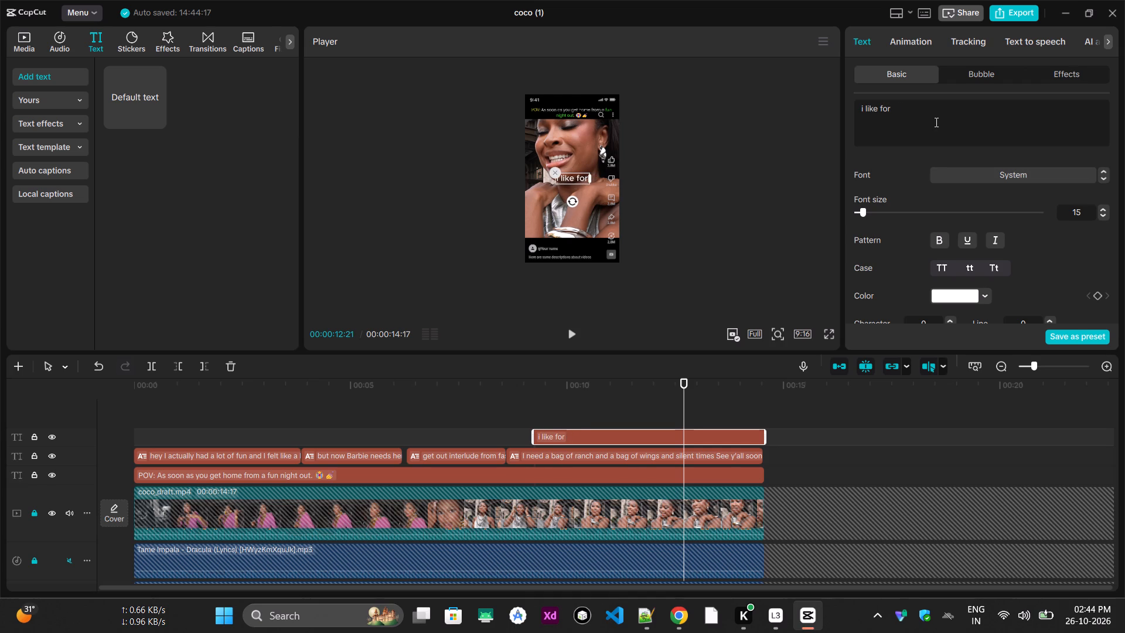
key(space)
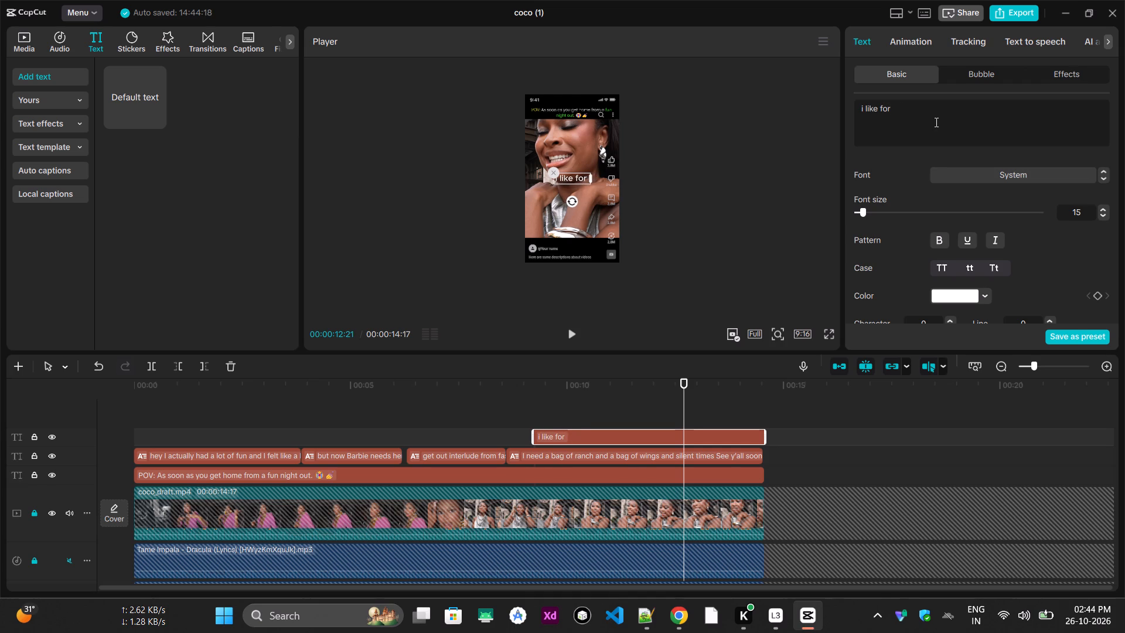
text(video ri)
text(ch)
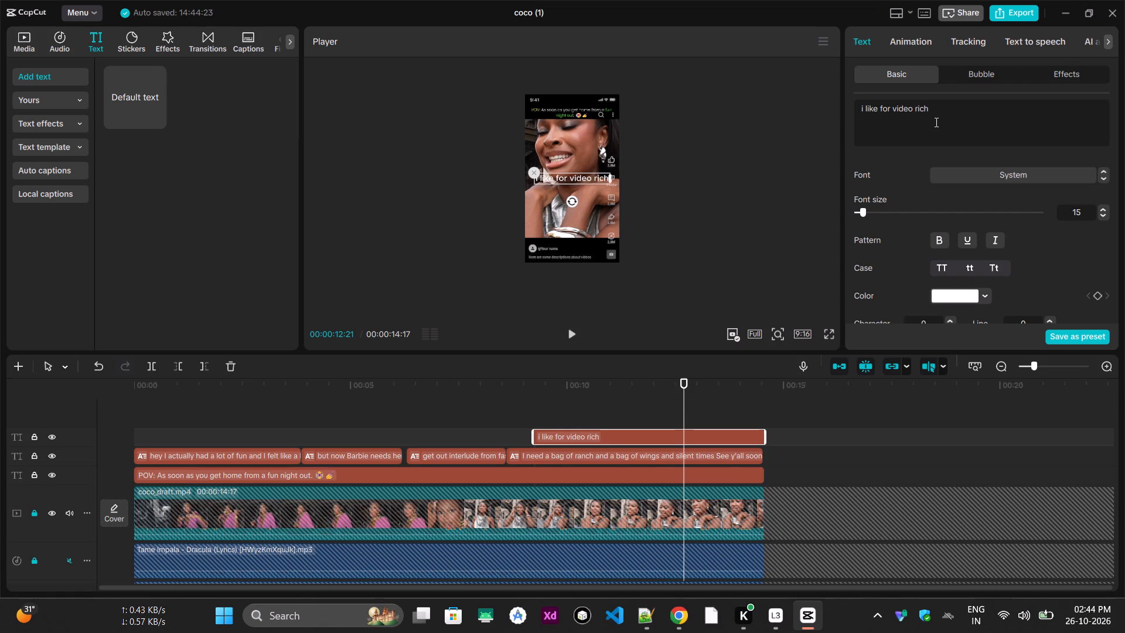
key(period)
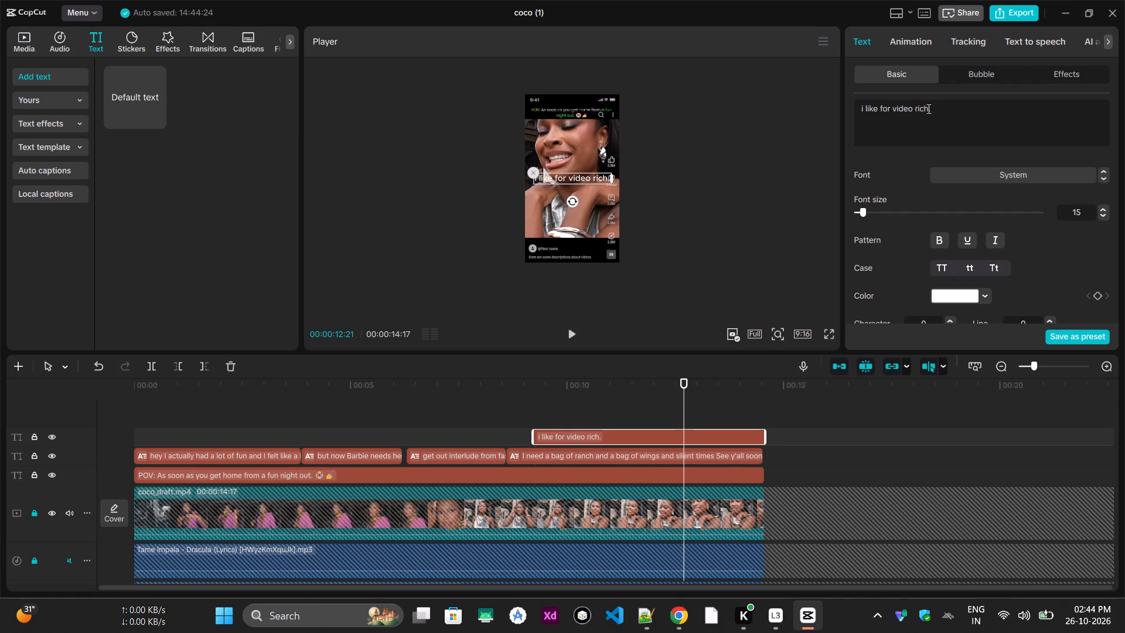
Move the "i like for video rich." text down to the lower part of the frame, over the woman's hands, horizontally centred.
ctrl+scroll(528, 200, up, 6)
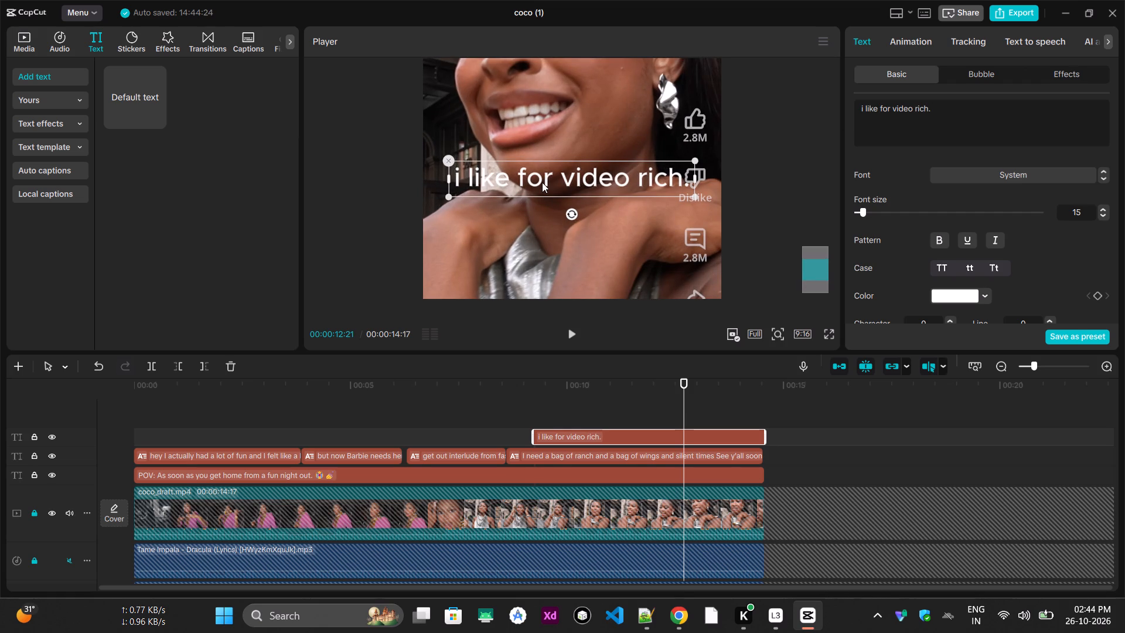
ctrl+scroll(554, 178, down, 5)
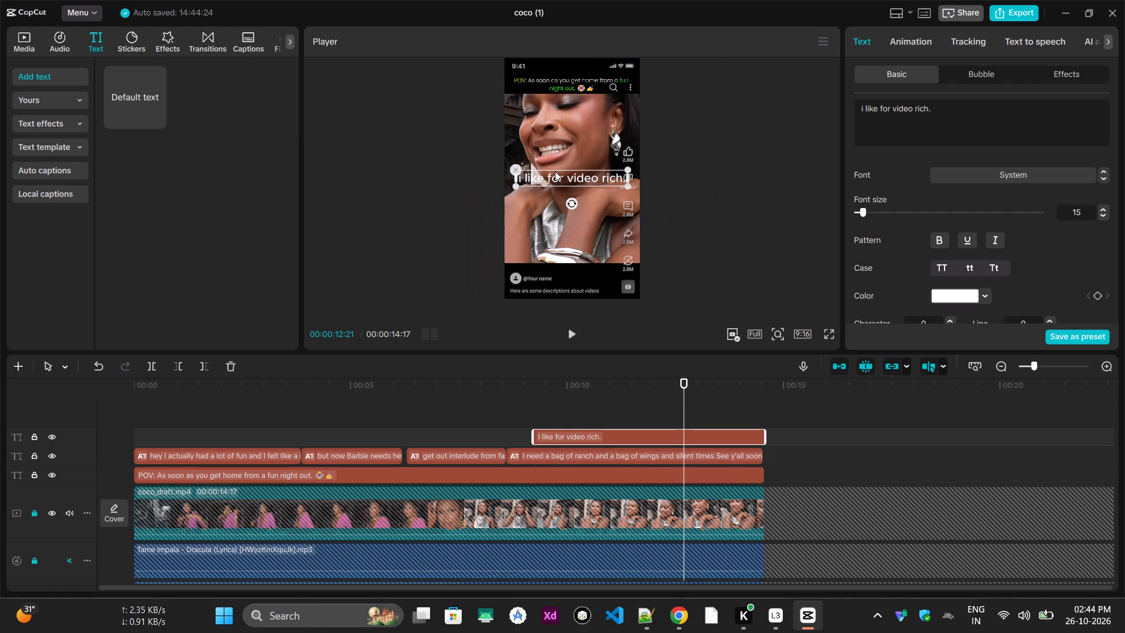
click(555, 170)
drag(556, 175, 560, 209)
drag(575, 179, 553, 185)
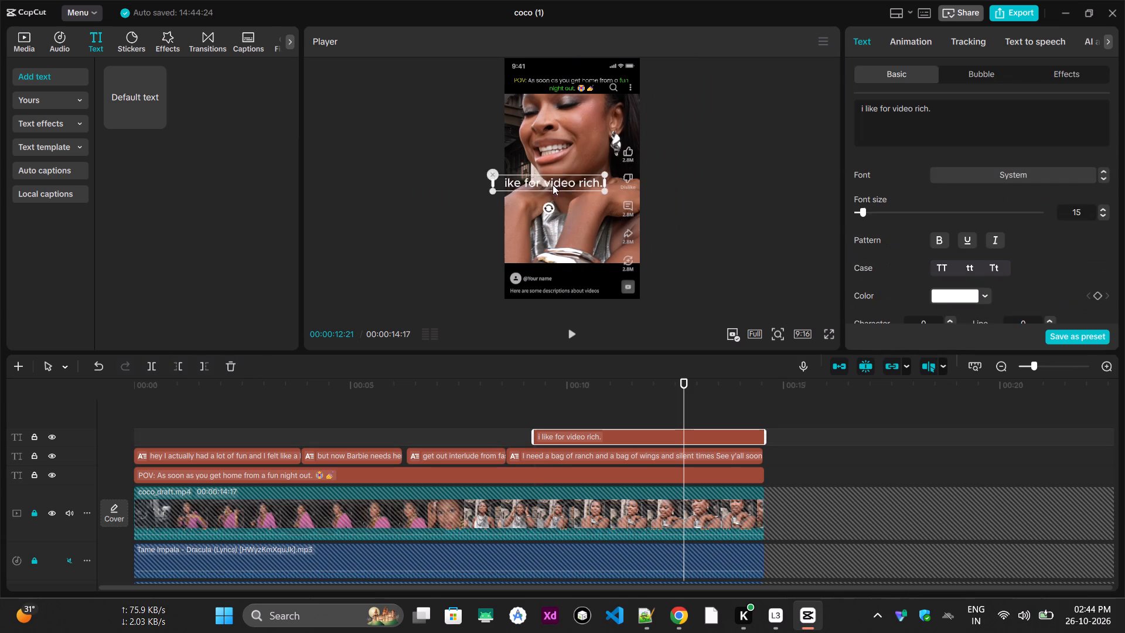
drag(553, 185, 574, 220)
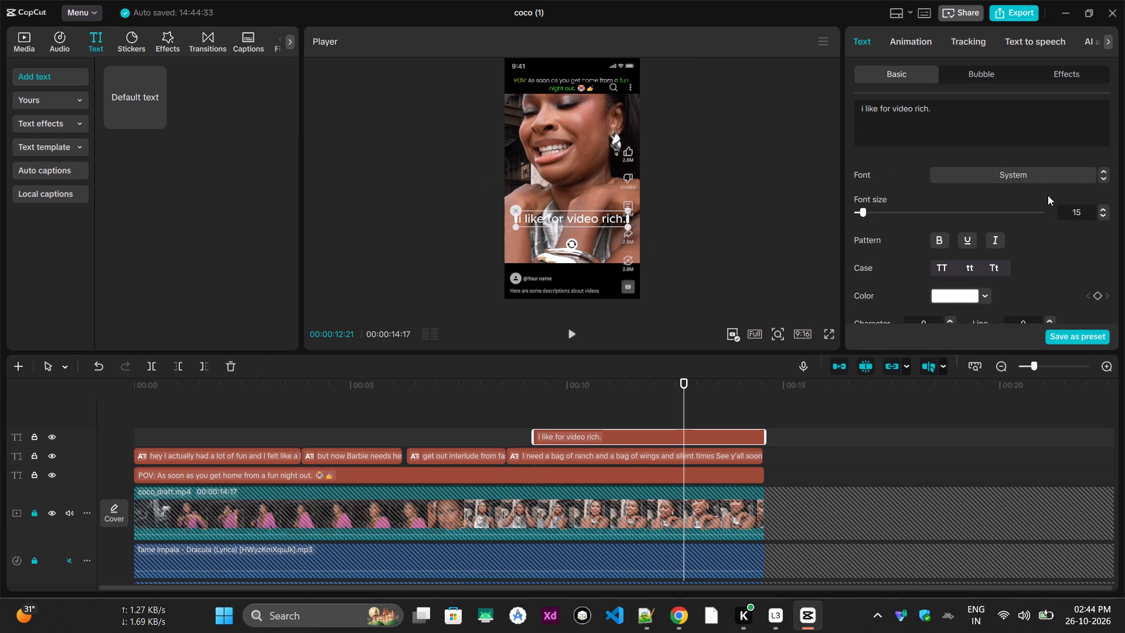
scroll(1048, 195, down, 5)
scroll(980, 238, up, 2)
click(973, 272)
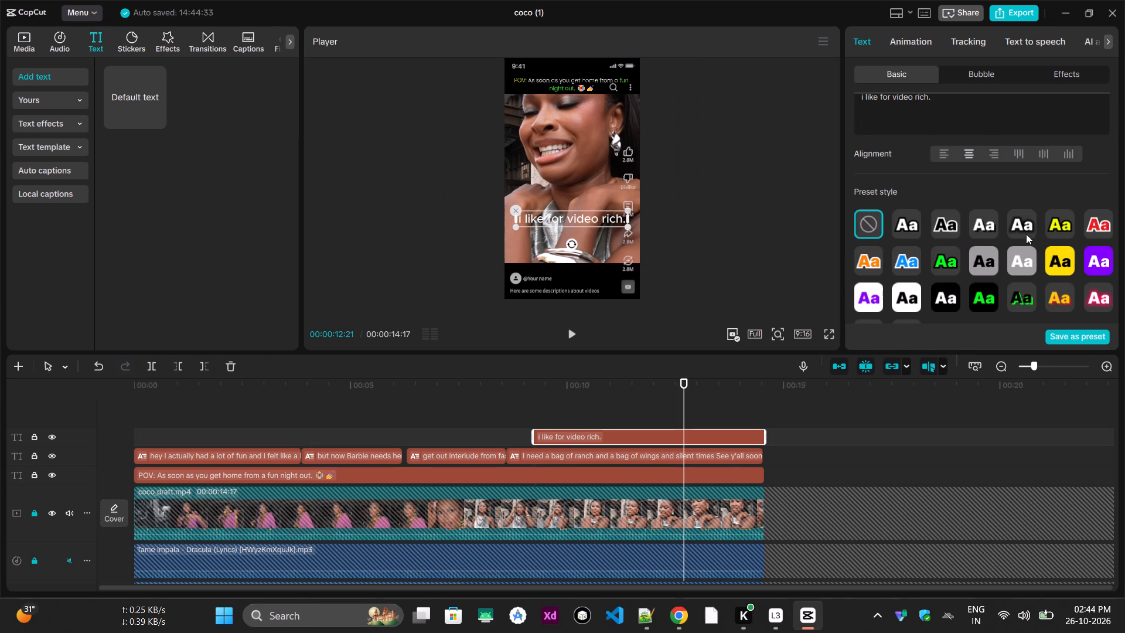
click(939, 98)
key(ctrl+a)
key(ctrl+c)
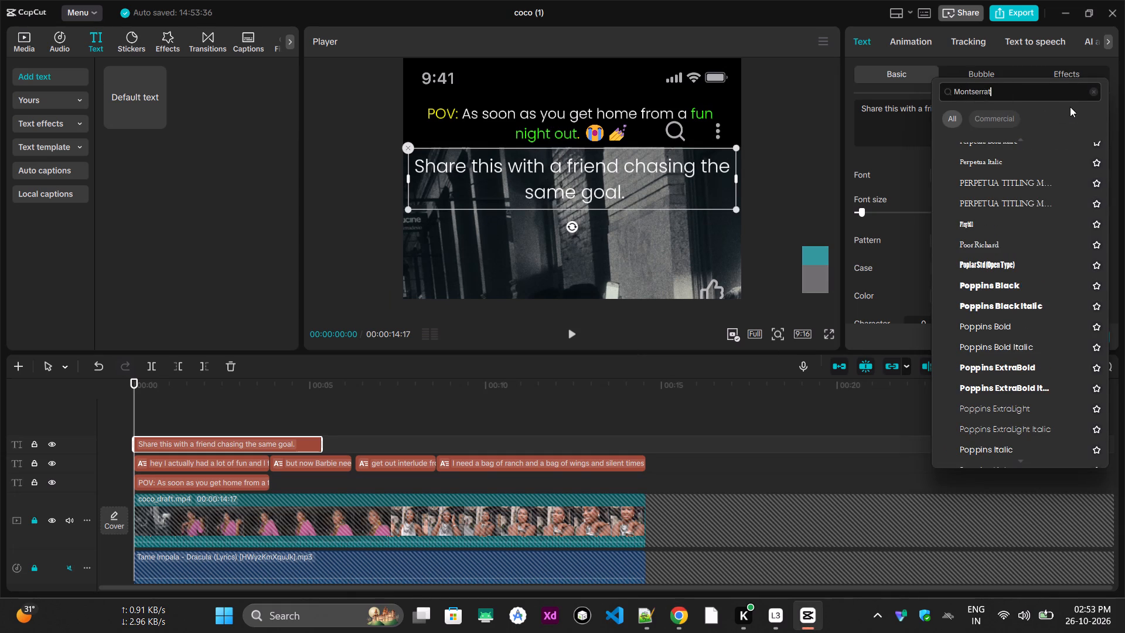
key(Return)
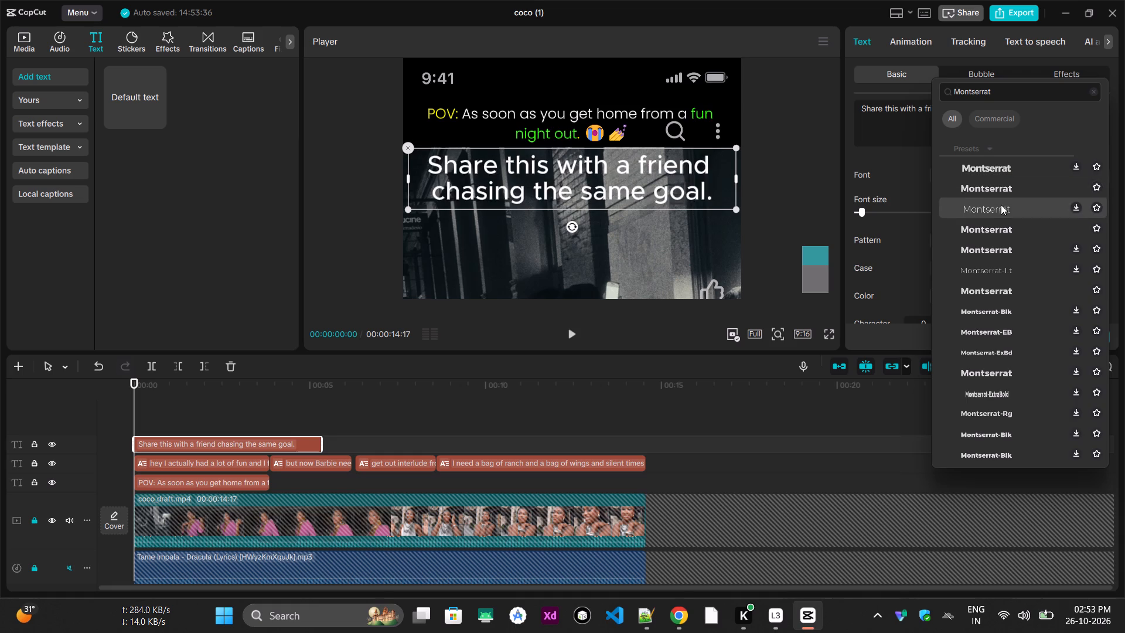
click(1001, 190)
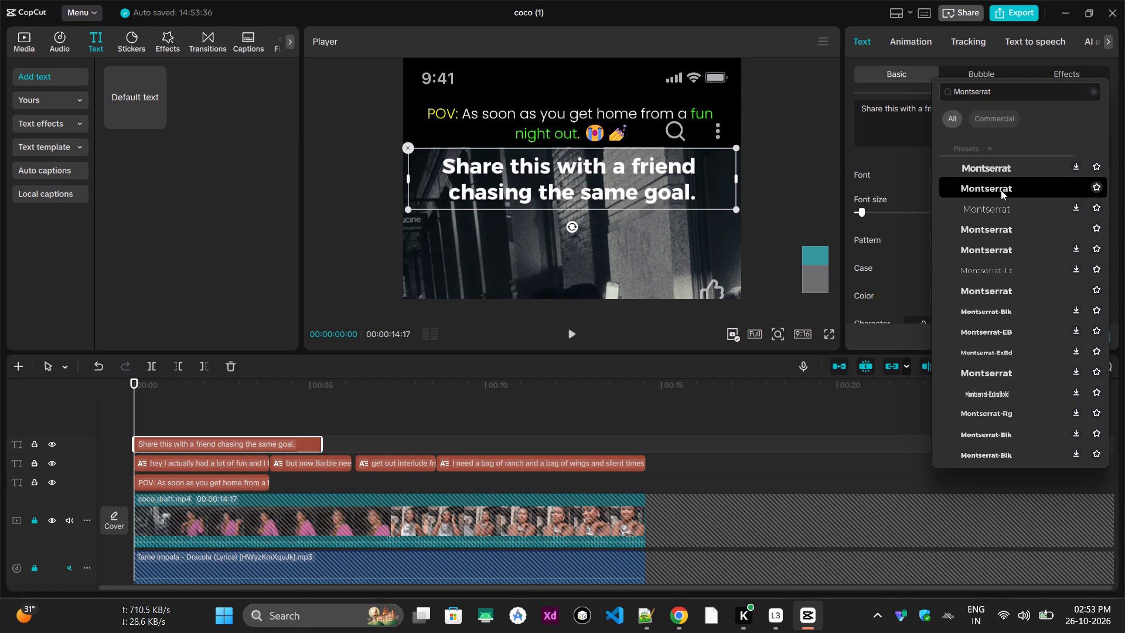
Reduce the share text's font size to 9.
click(1102, 214)
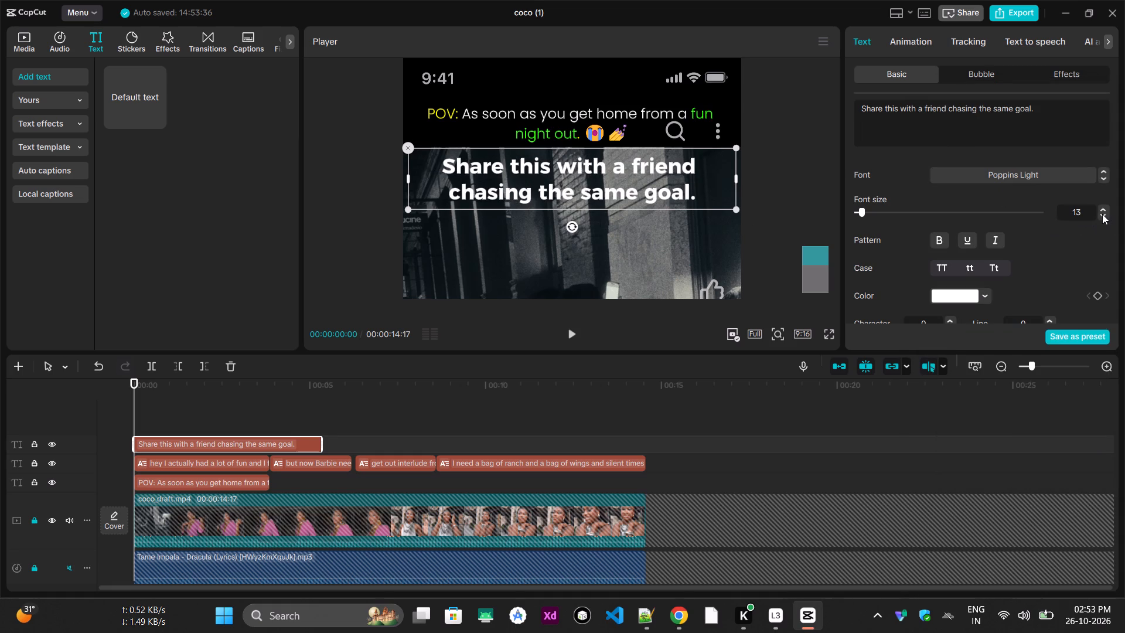
double_click(1102, 214)
click(1102, 216)
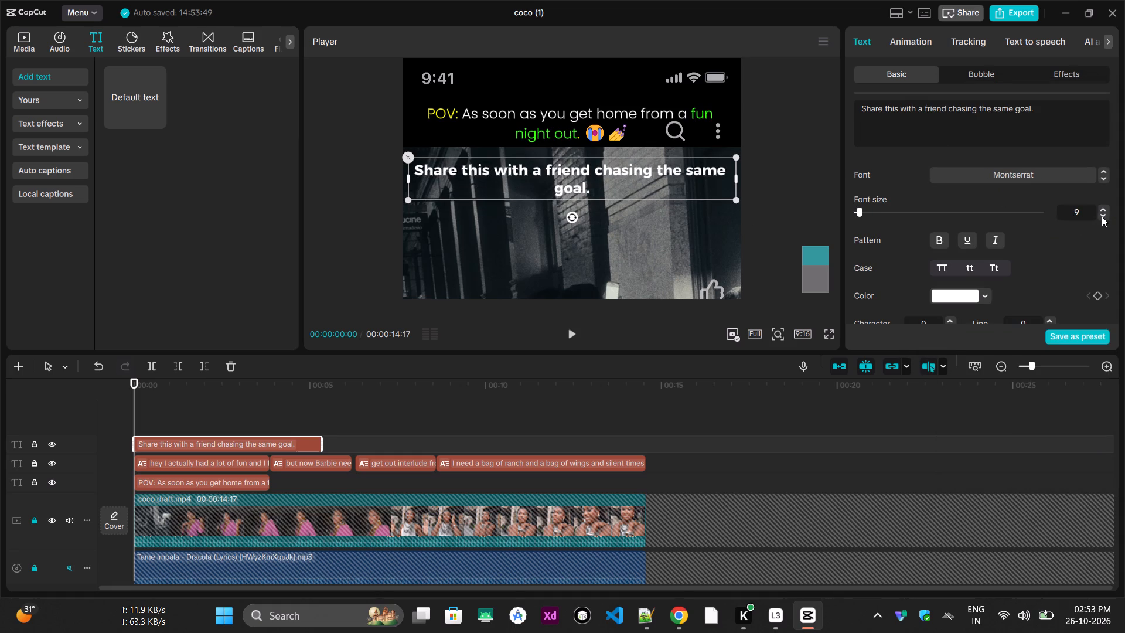
Try several preset styles on the share text, ending with black letters on a solid white background.
scroll(1059, 245, down, 3)
click(940, 219)
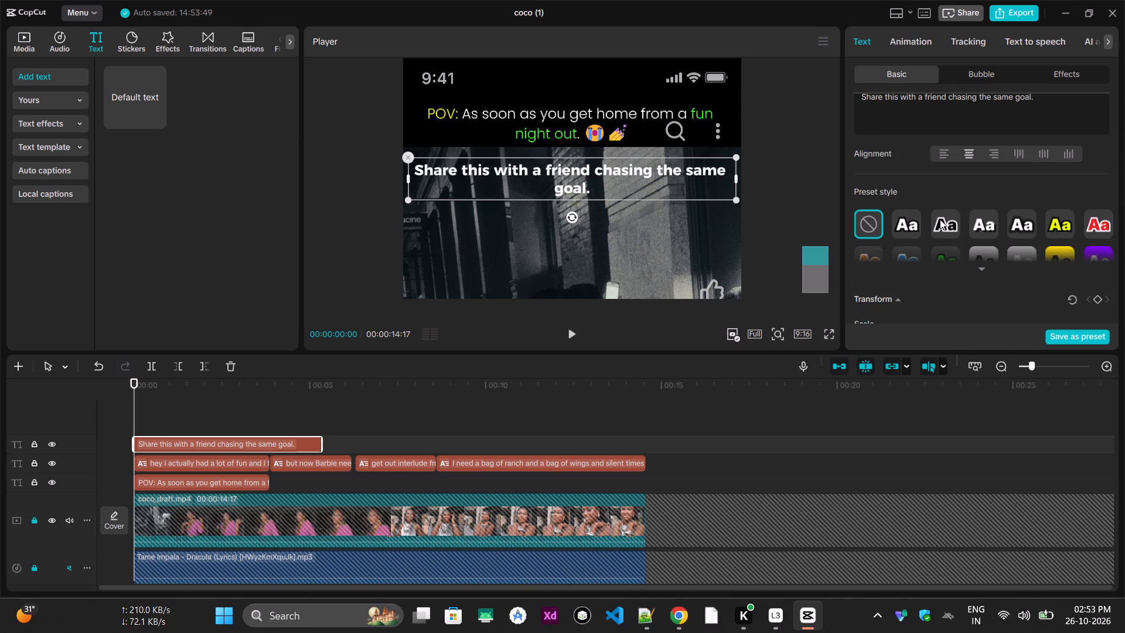
click(982, 223)
click(1009, 223)
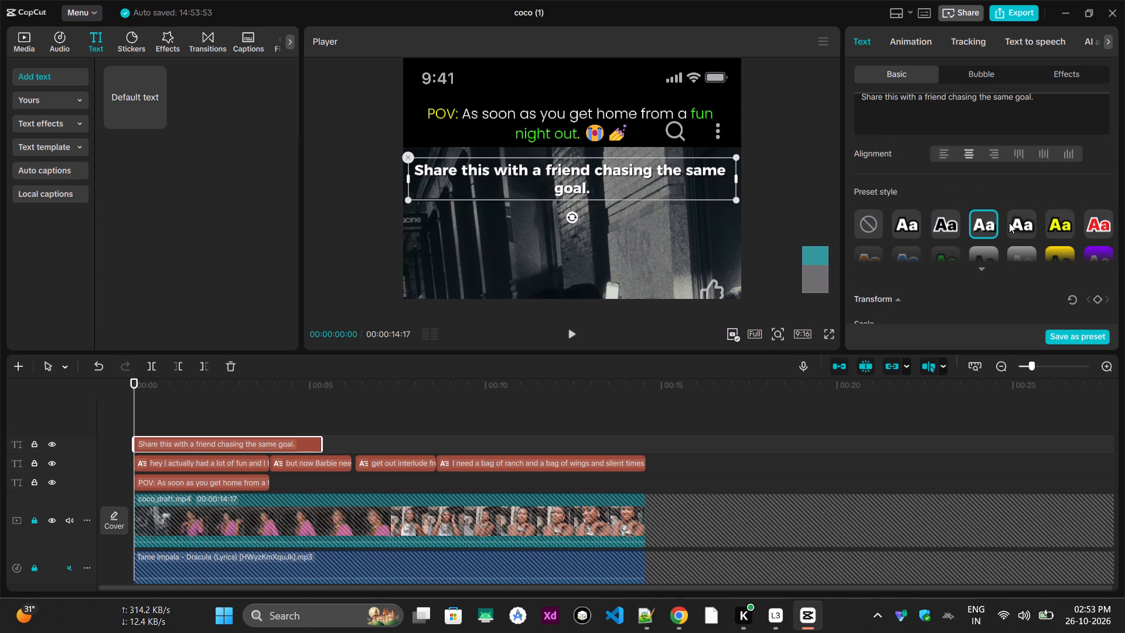
click(1061, 224)
click(991, 270)
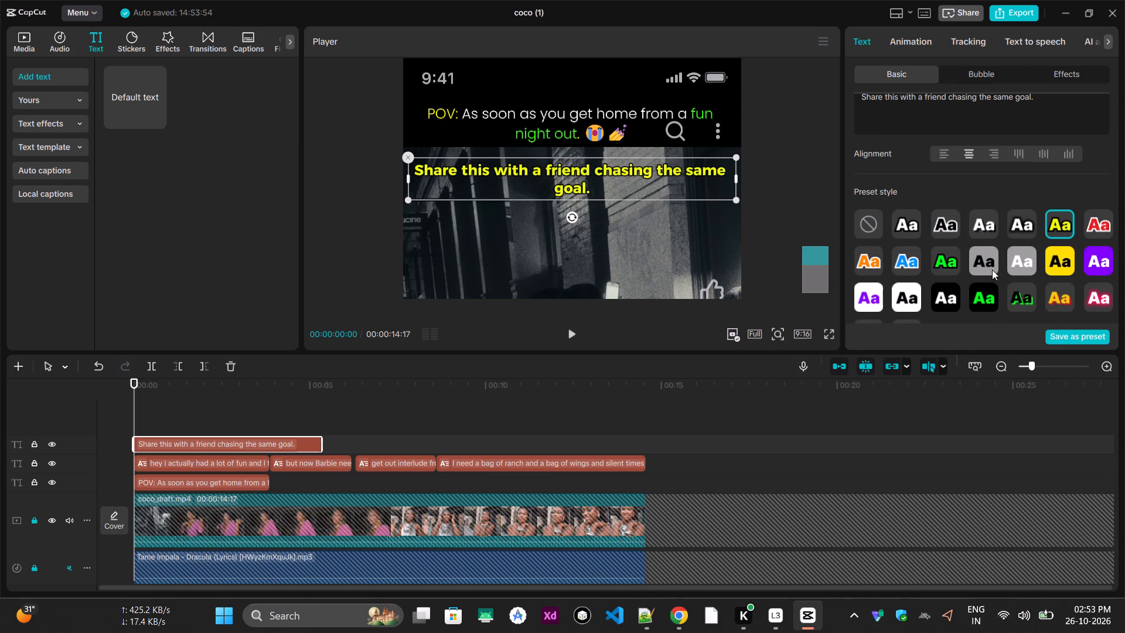
click(986, 258)
click(1005, 257)
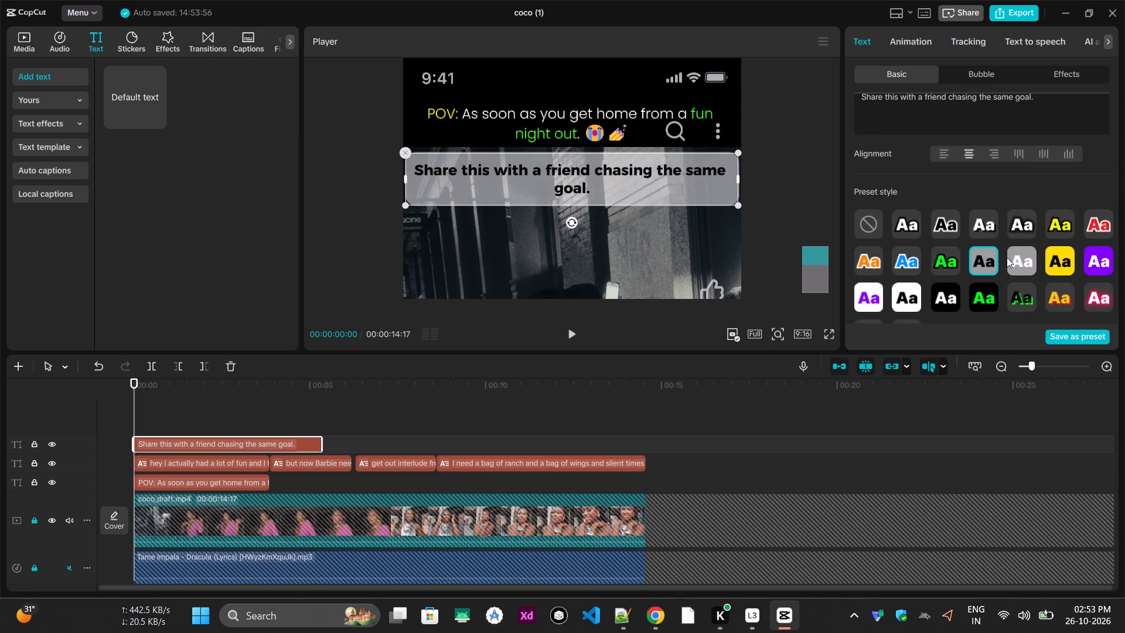
click(1010, 258)
click(1021, 258)
click(914, 261)
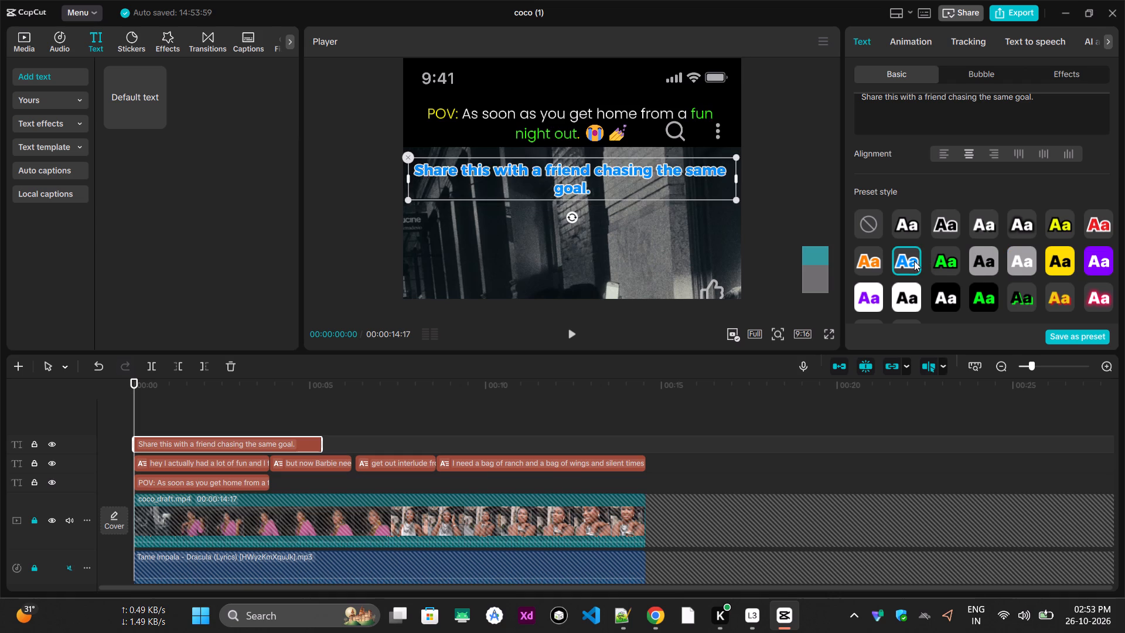
click(897, 295)
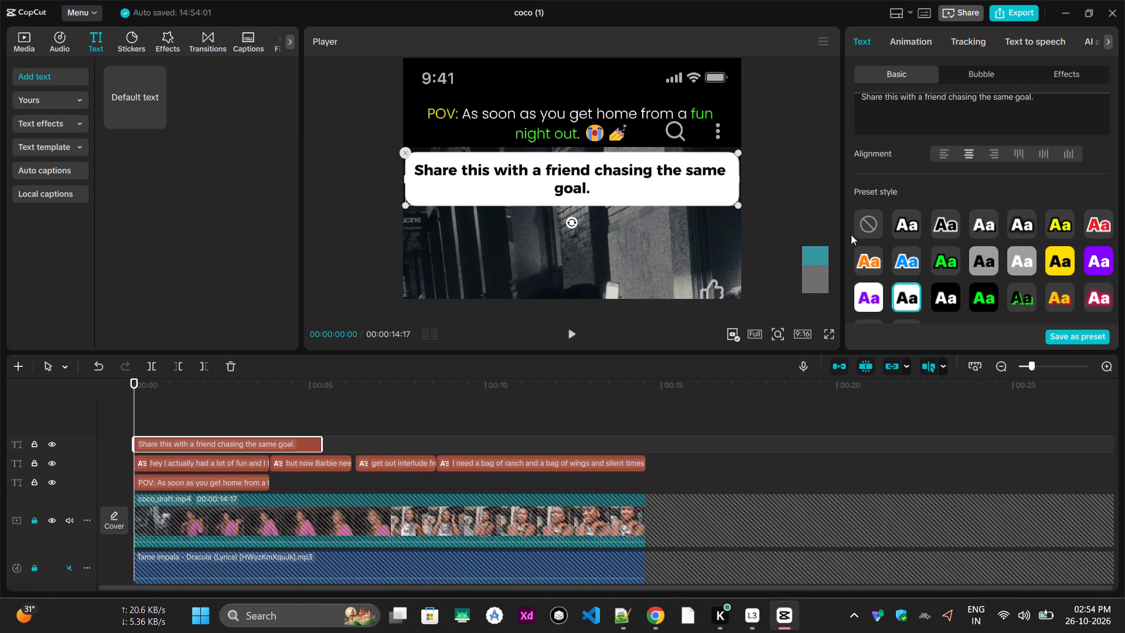
Set the share text's font size to 8 and move it slightly up, centred just below the POV line.
scroll(918, 144, up, 4)
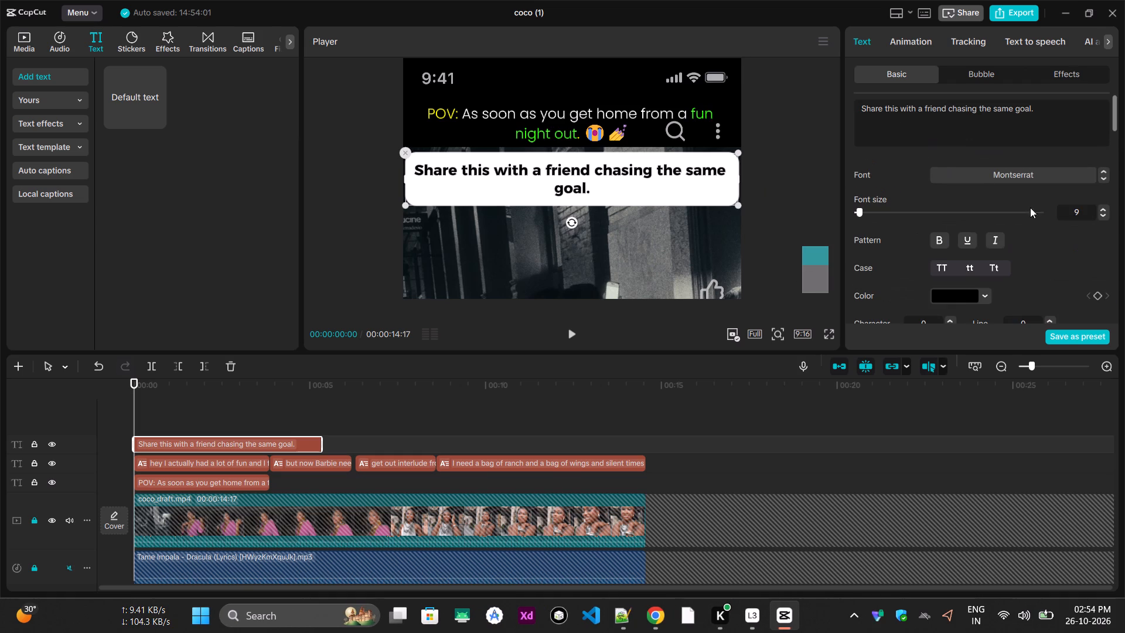
click(1099, 216)
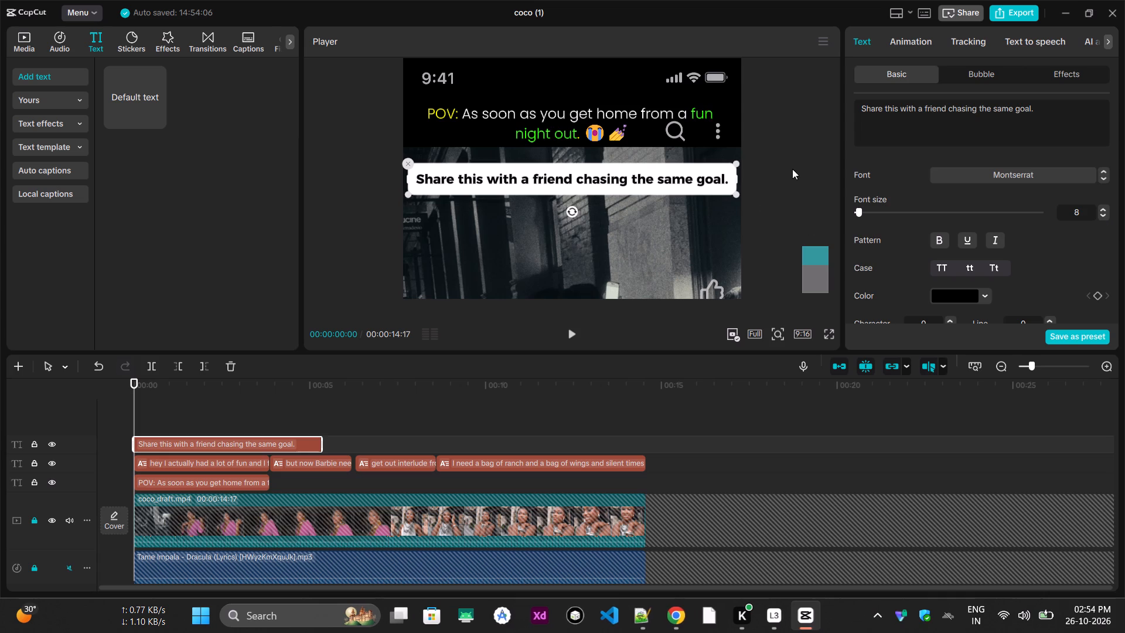
click(800, 158)
click(541, 178)
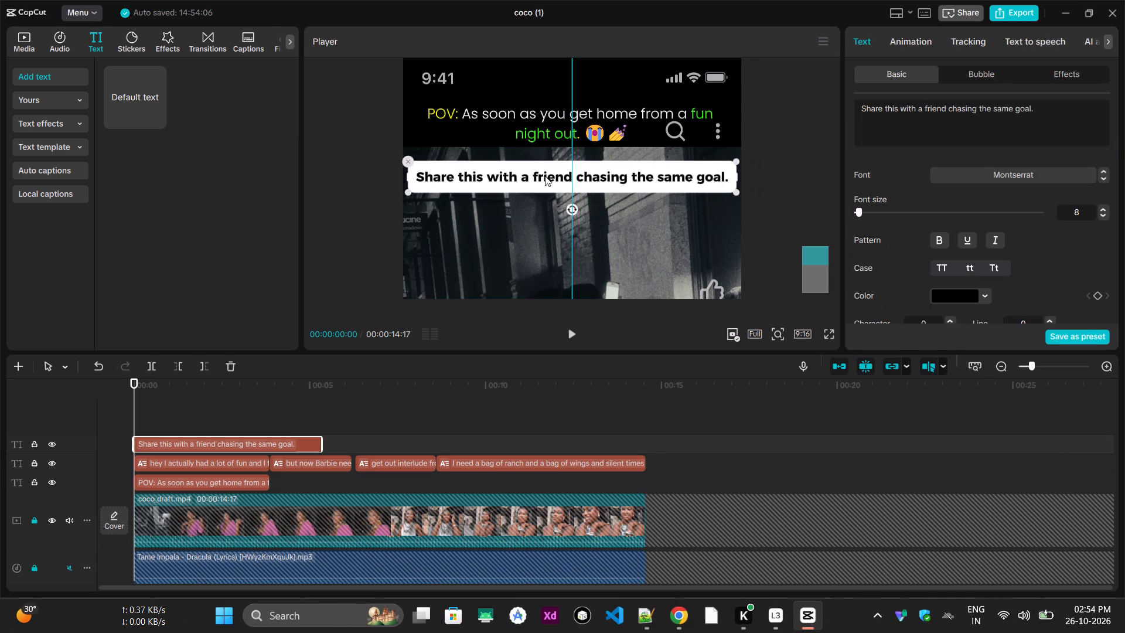
click(756, 139)
Extend the share text clip so it lasts until the end of the video at 00:00:14:17.
ctrl+scroll(759, 194, down, 5)
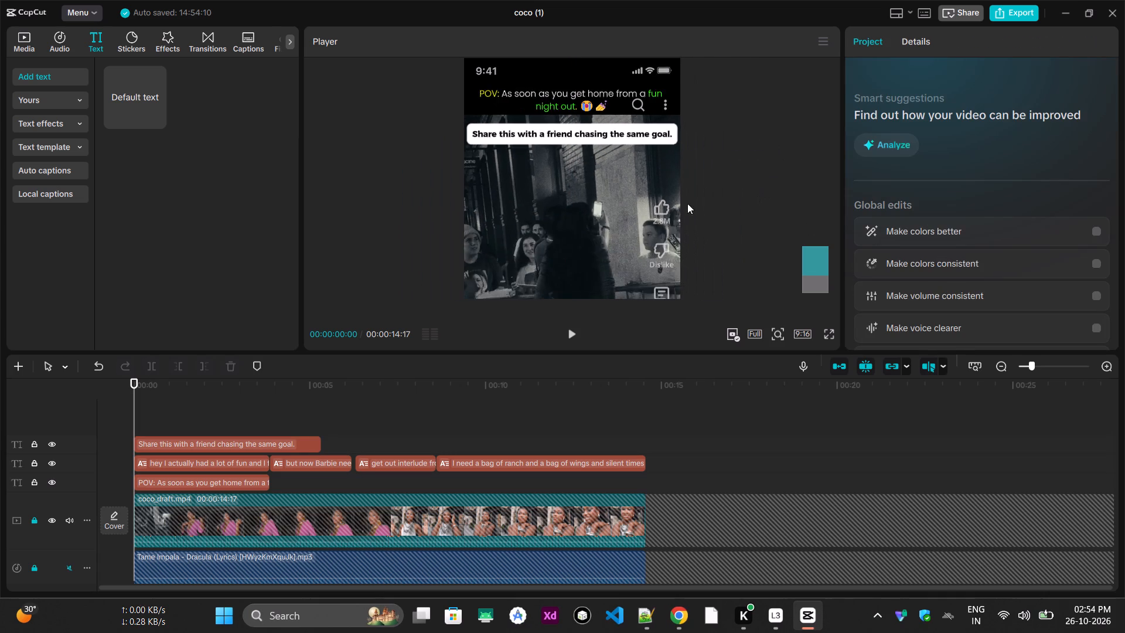
ctrl+scroll(665, 210, down, 5)
drag(320, 441, 510, 441)
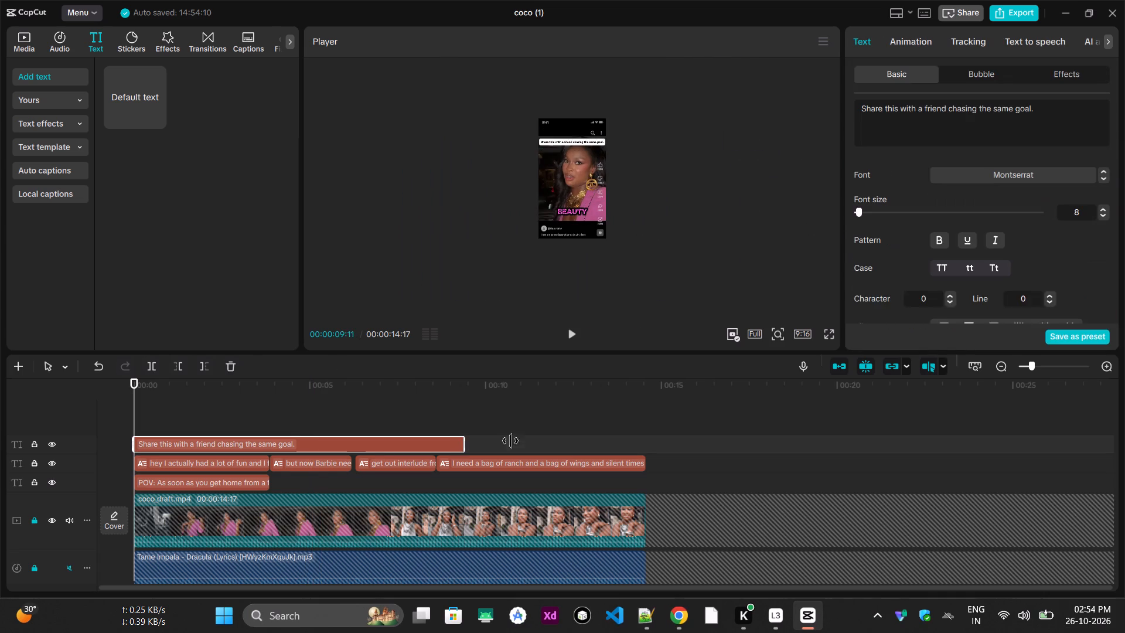
drag(510, 441, 642, 437)
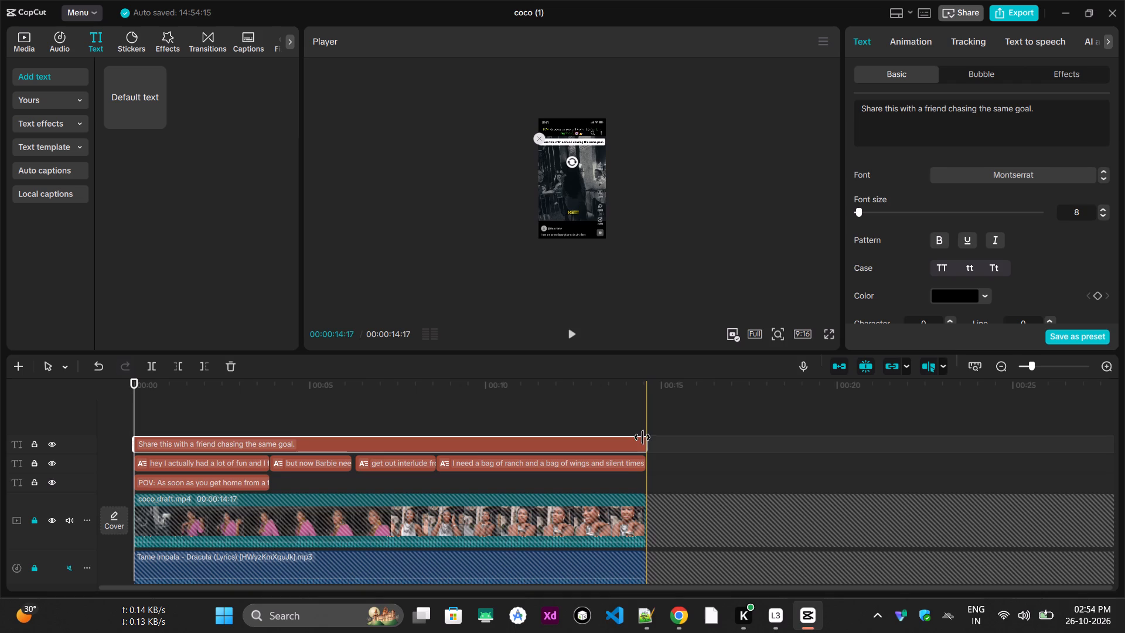
Play the whole video full screen from the start to review the share text overlay with the captions.
drag(204, 386, 57, 378)
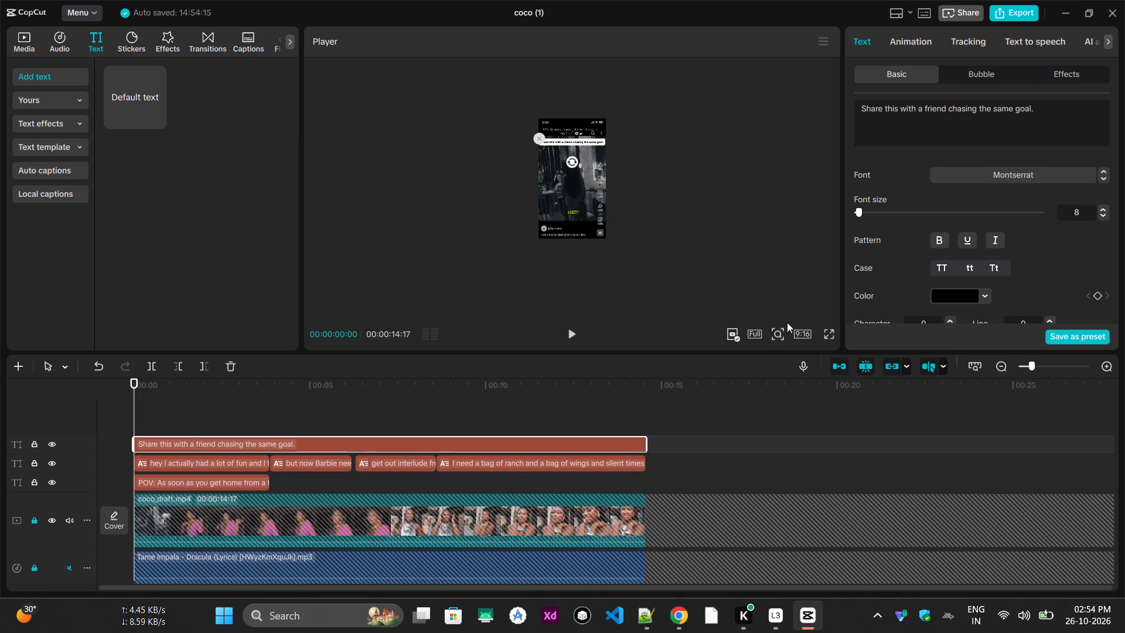
click(829, 331)
click(913, 140)
key(space)
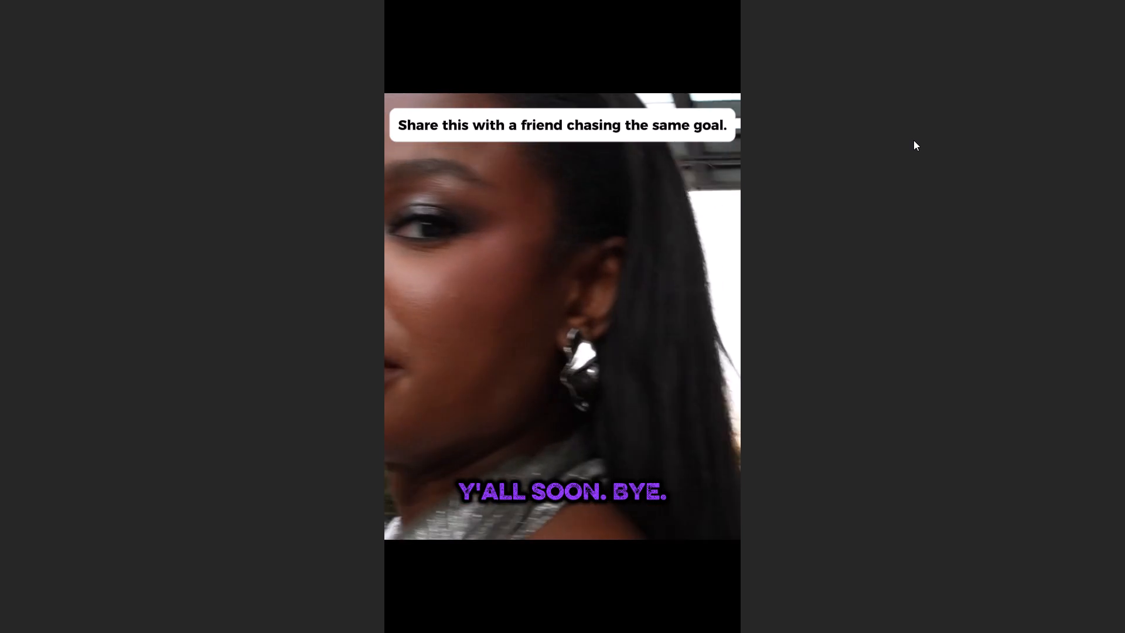
key(Escape)
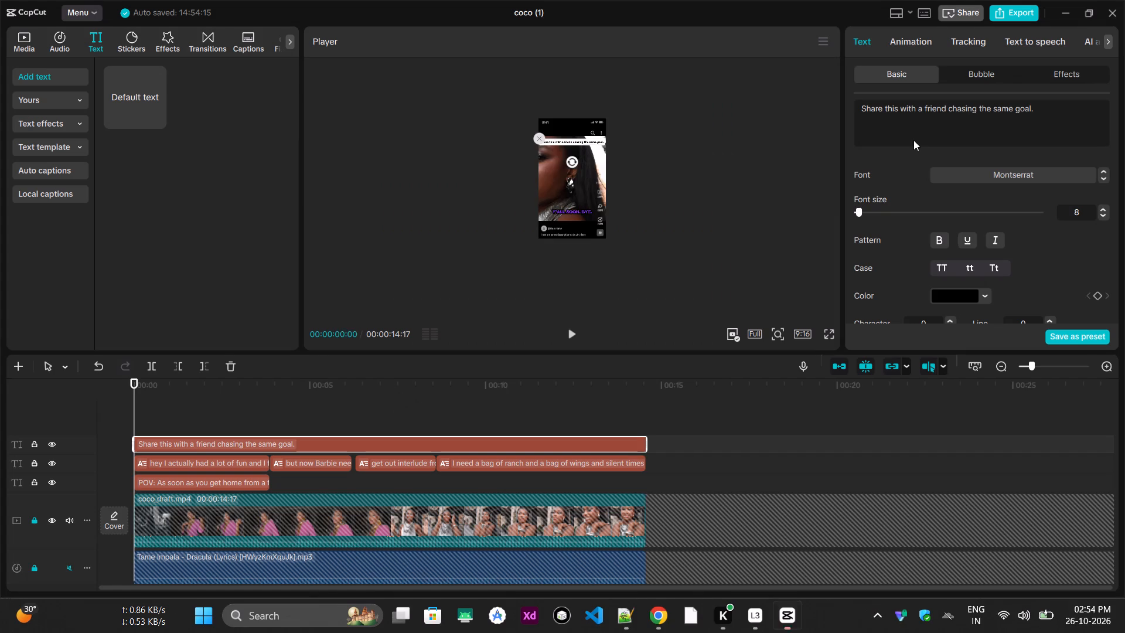
scroll(189, 426, up, 3)
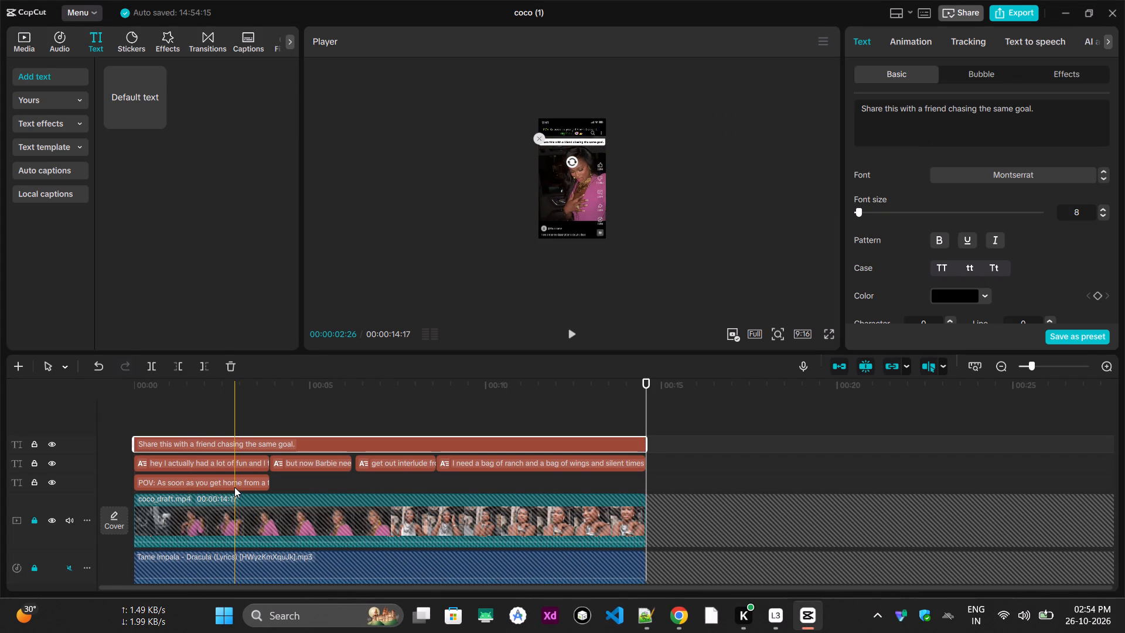
Extend the POV text clip so it lasts until the end of the second caption, "but now Barbie need…".
click(235, 481)
drag(269, 481, 341, 481)
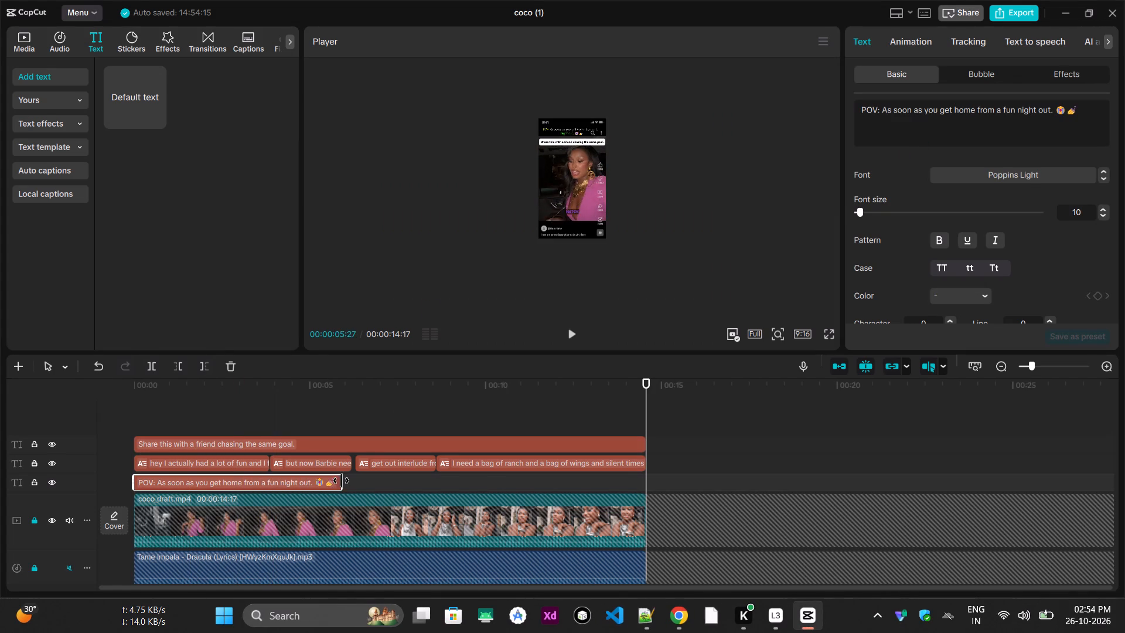
drag(341, 481, 354, 481)
Play the whole video full screen from the start to review the lengthened POV line with the share text.
drag(225, 396, 60, 396)
key(space)
click(831, 333)
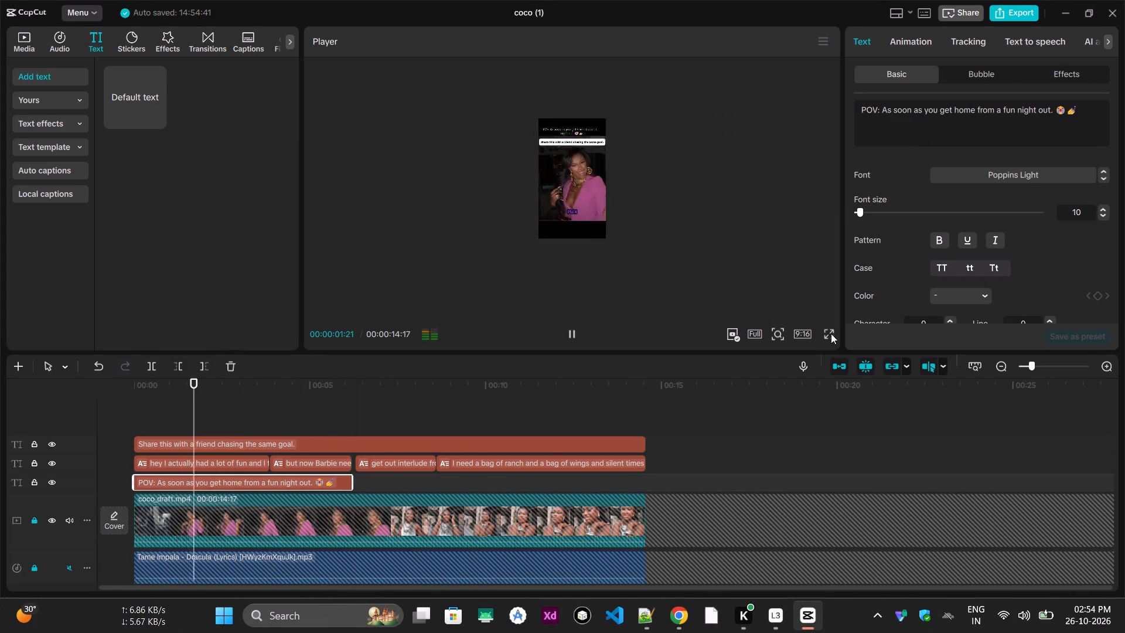
click(860, 250)
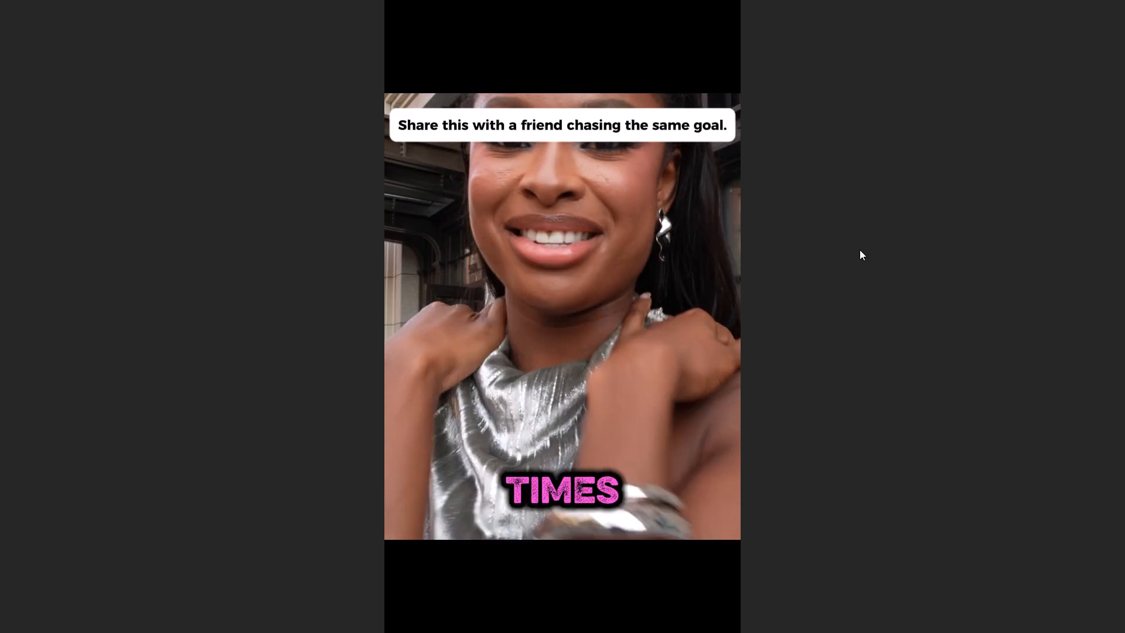
key(Escape)
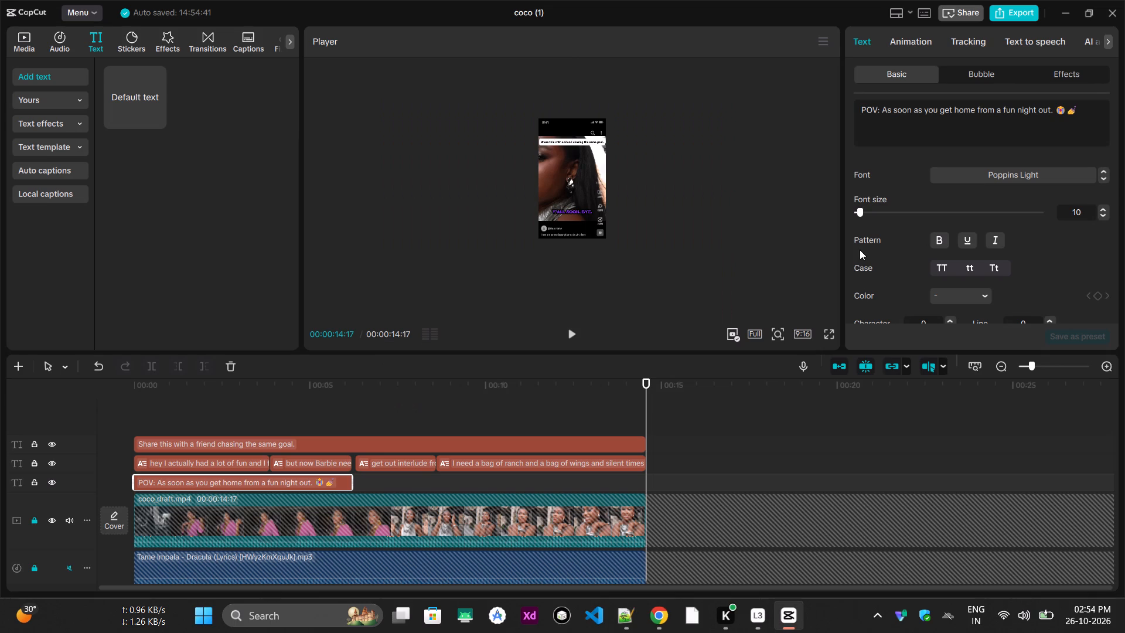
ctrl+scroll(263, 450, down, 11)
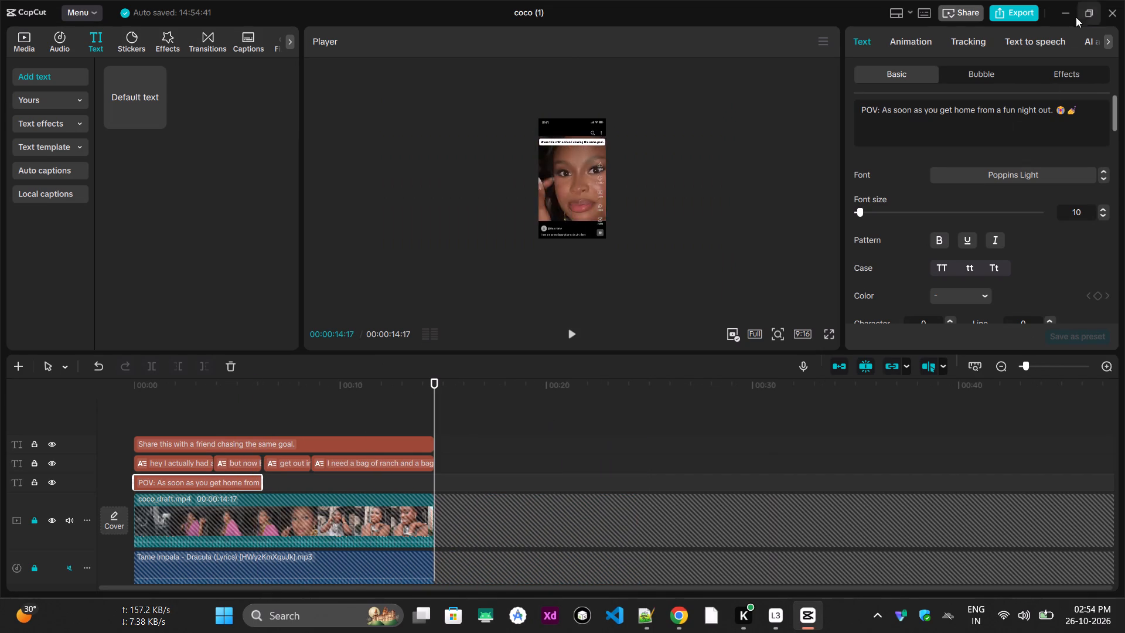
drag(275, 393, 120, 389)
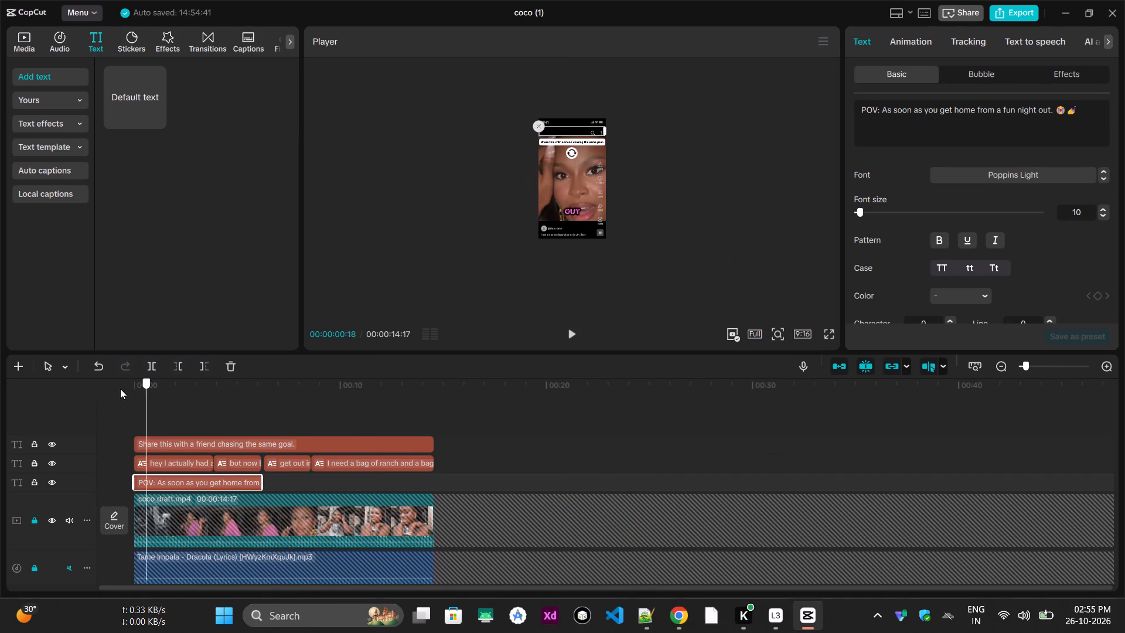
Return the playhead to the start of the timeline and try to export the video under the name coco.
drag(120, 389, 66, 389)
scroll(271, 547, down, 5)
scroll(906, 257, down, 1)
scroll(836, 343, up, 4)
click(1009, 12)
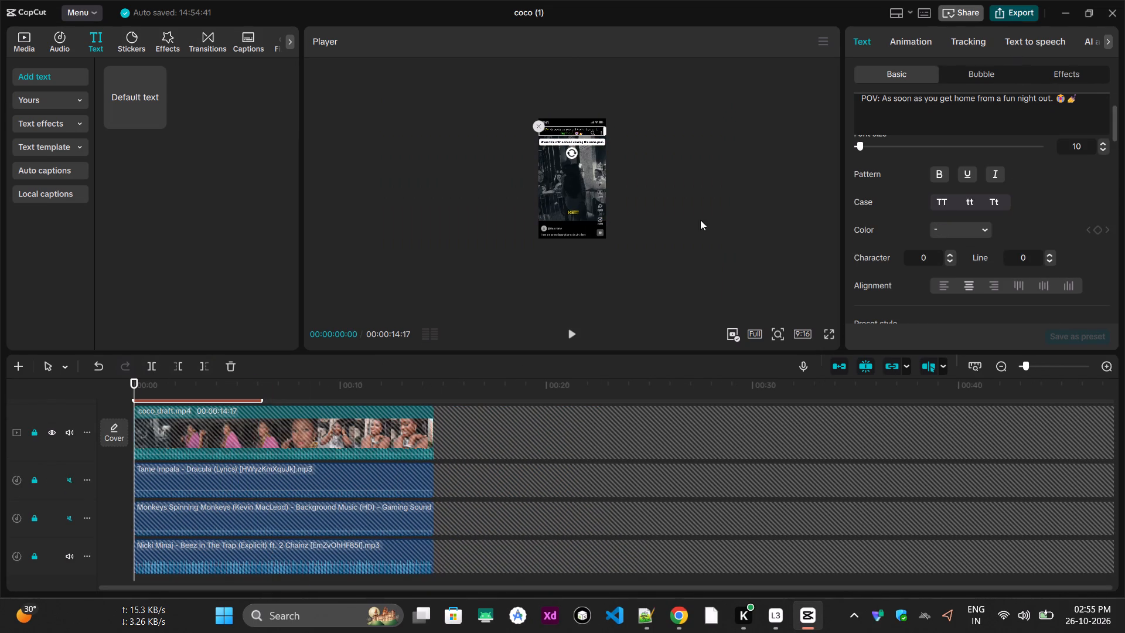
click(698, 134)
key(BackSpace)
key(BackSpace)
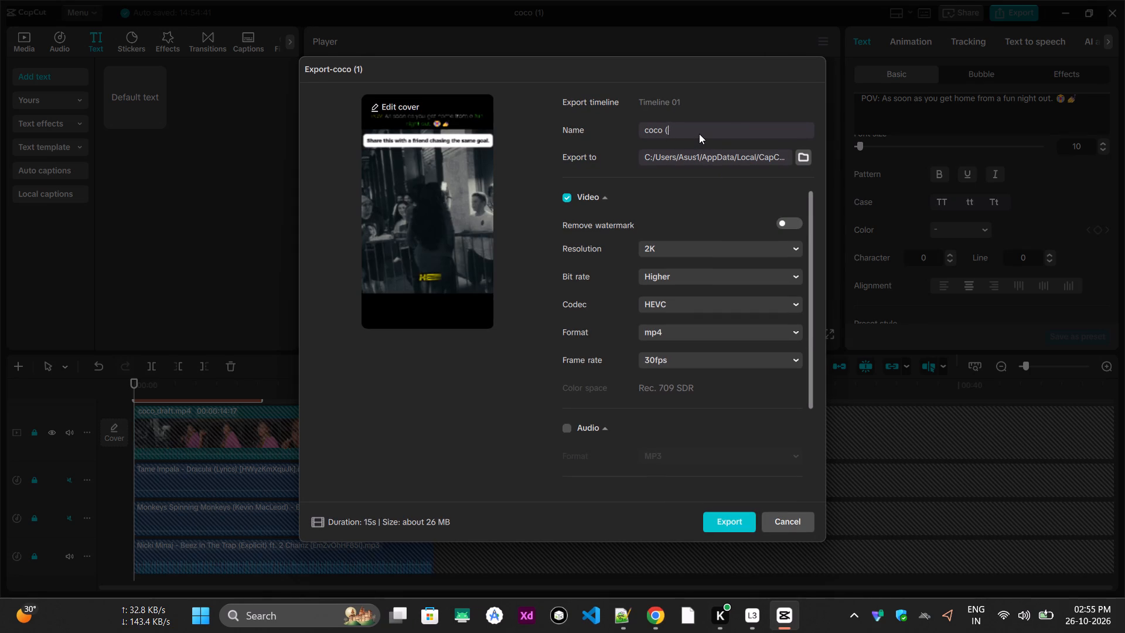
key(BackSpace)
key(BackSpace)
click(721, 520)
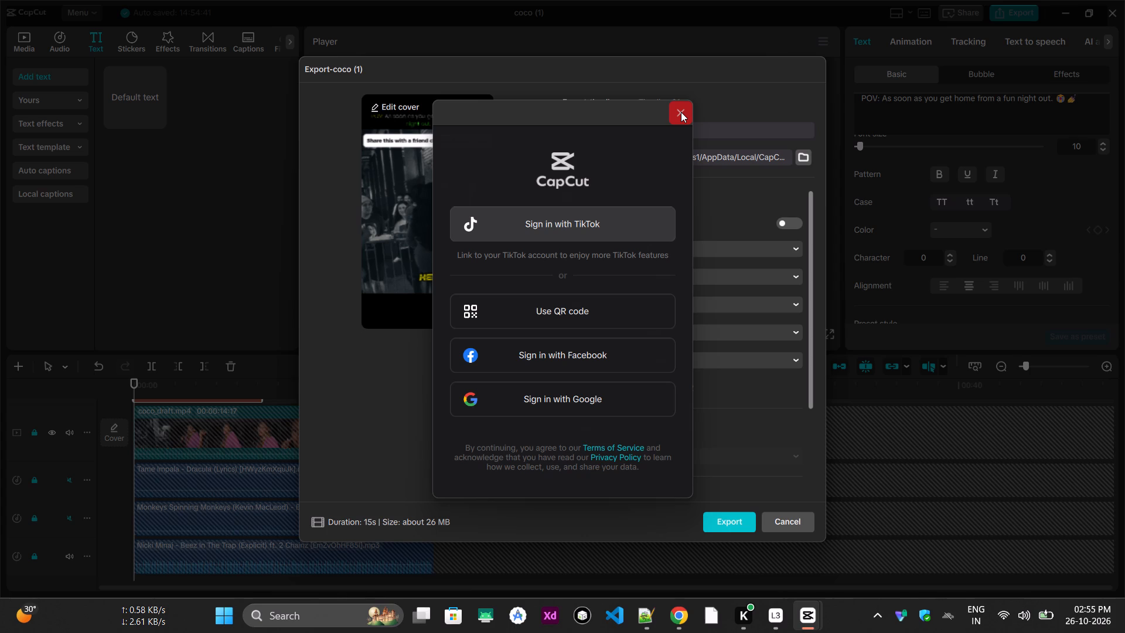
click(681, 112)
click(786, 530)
Delete the "Share this with a friend chasing the same goal." text clip from the timeline.
scroll(235, 460, up, 6)
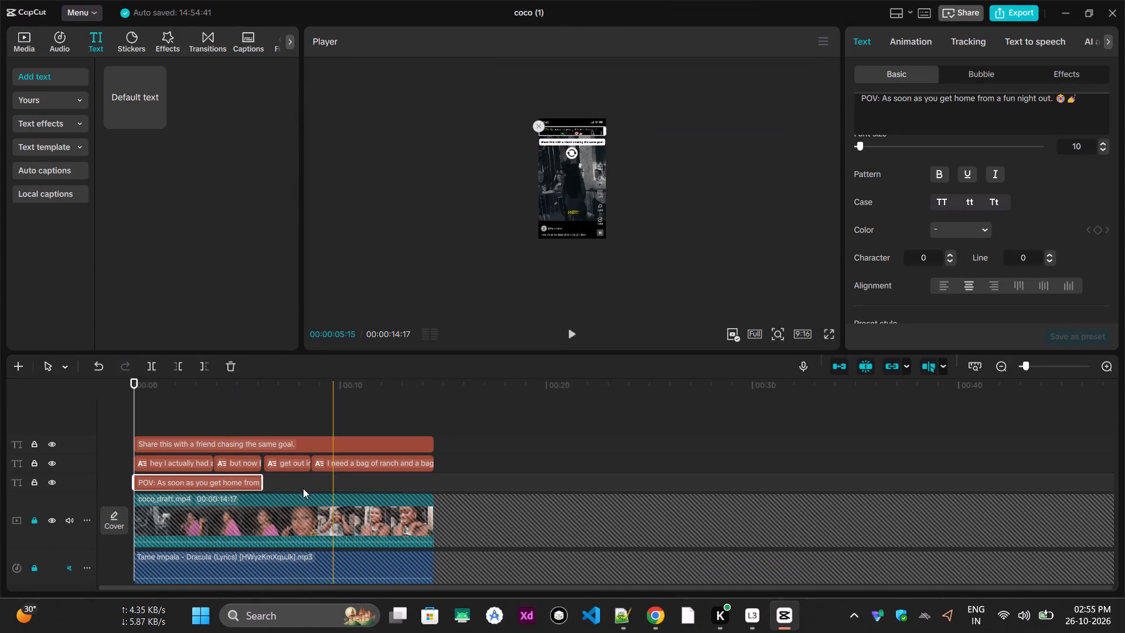
click(224, 443)
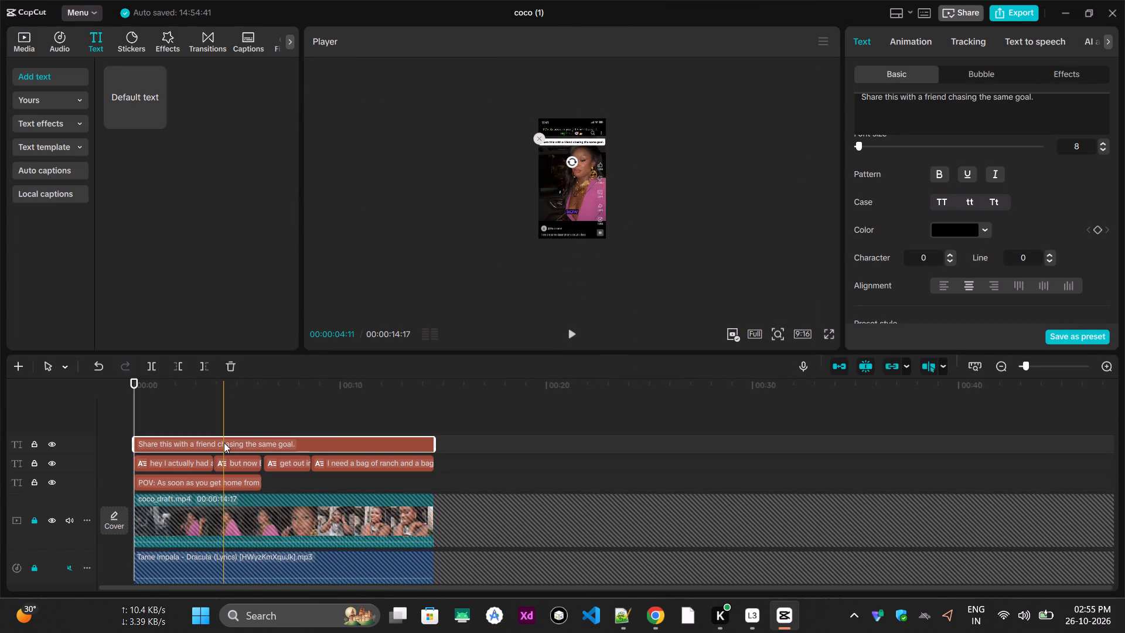
key(Delete)
Open the export settings for the video without the share text.
click(1016, 11)
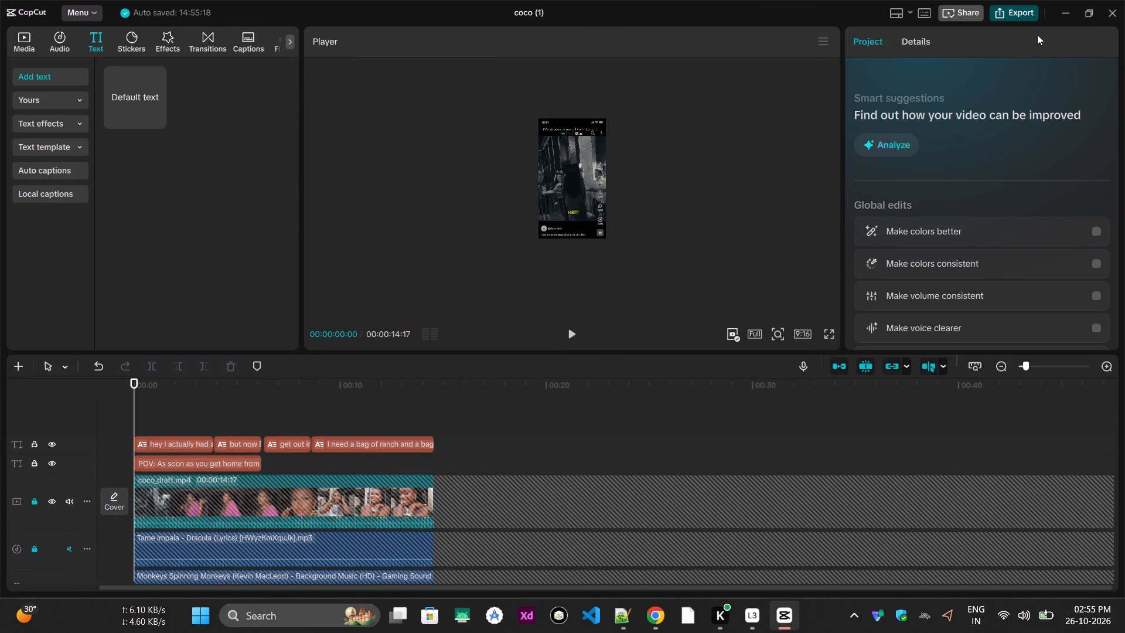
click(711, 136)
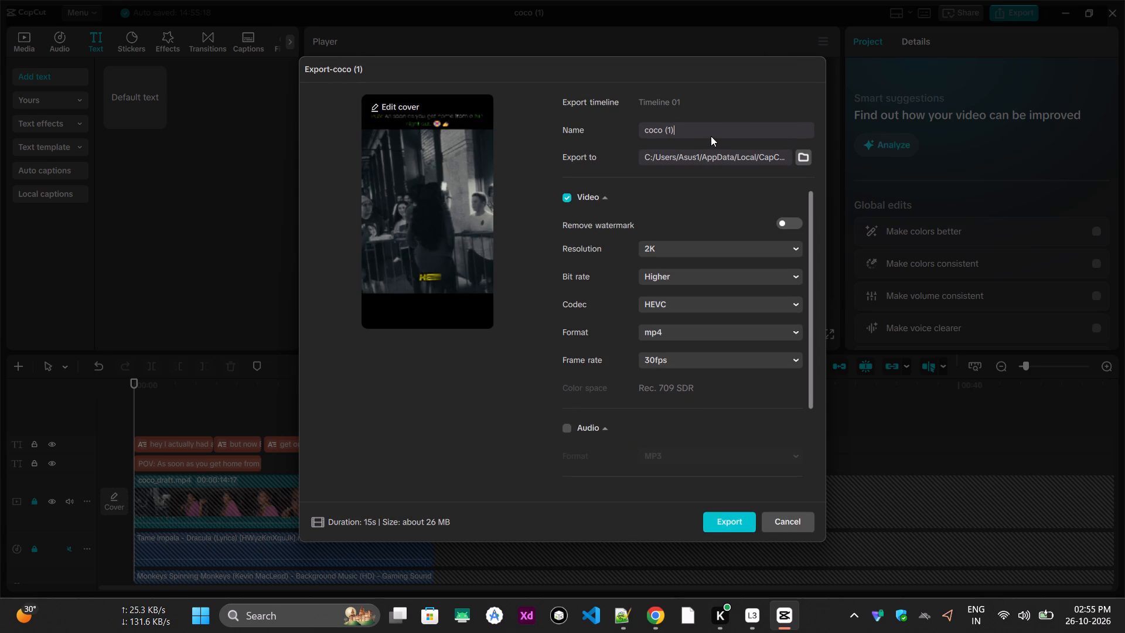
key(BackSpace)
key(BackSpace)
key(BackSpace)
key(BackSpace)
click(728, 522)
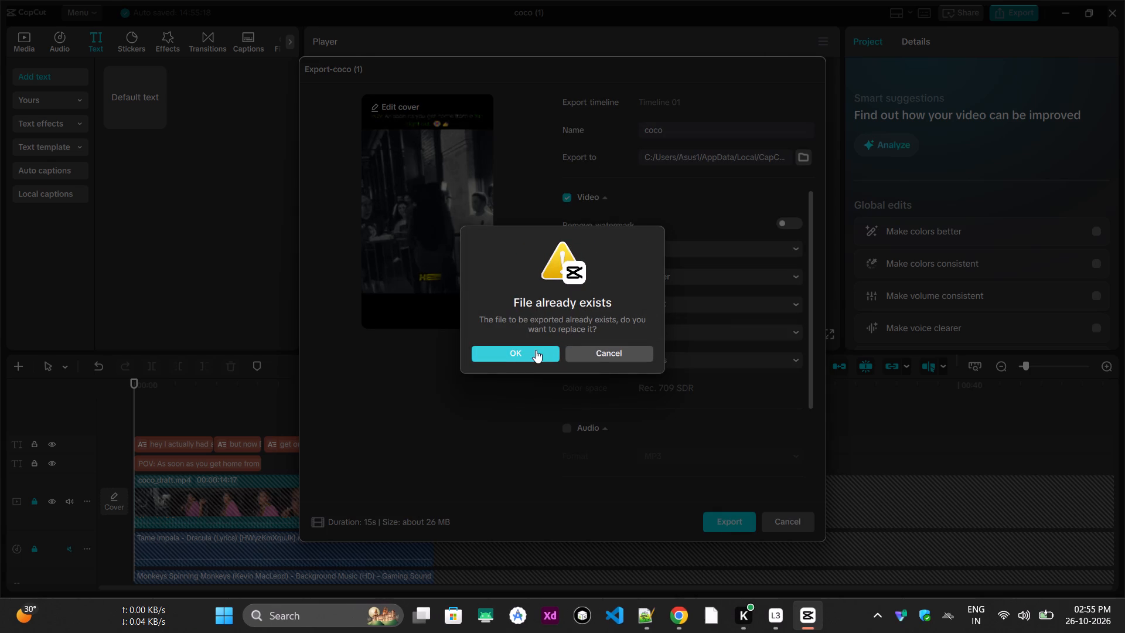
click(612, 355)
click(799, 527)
Undo the removal of the share text clip from the timeline.
key(ctrl+z)
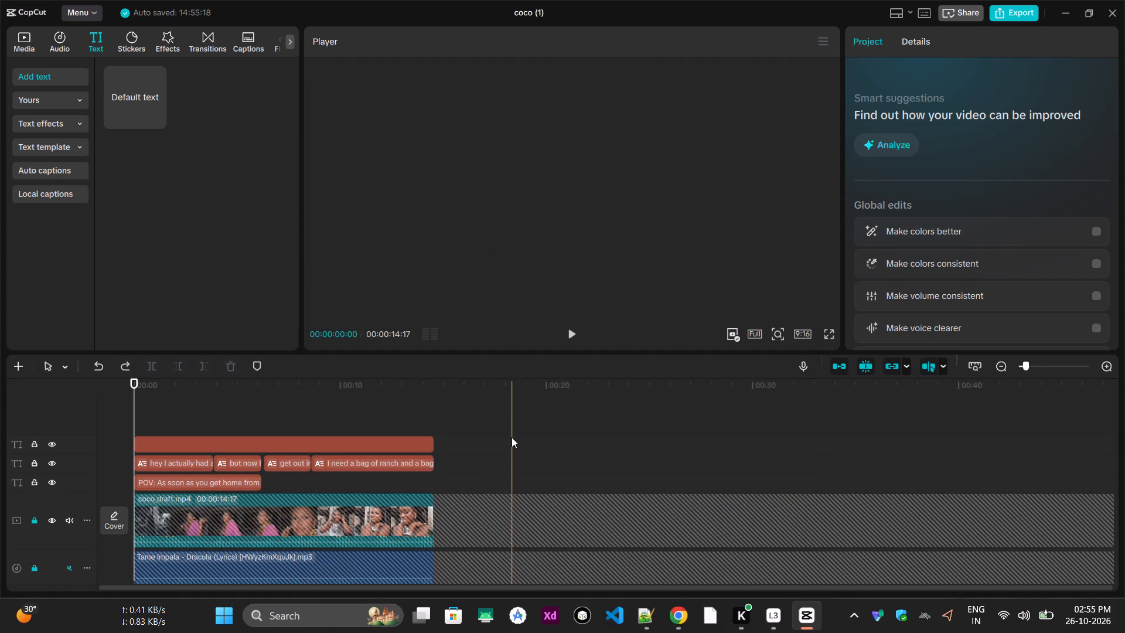
Search the font list for Montserrat for the share text.
click(281, 444)
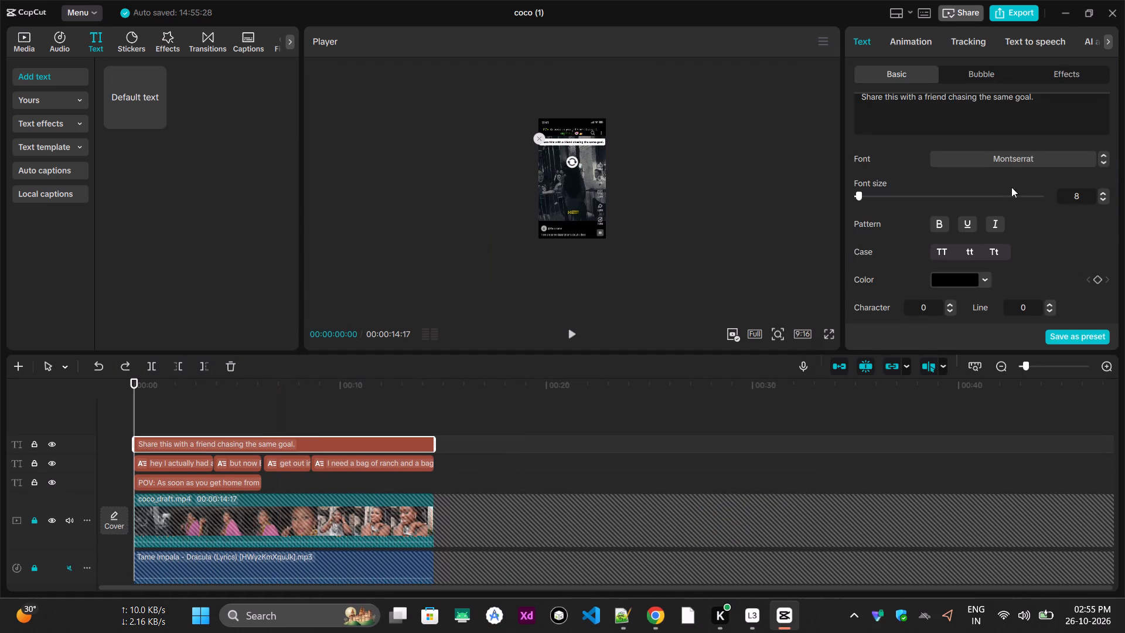
click(1017, 162)
click(988, 90)
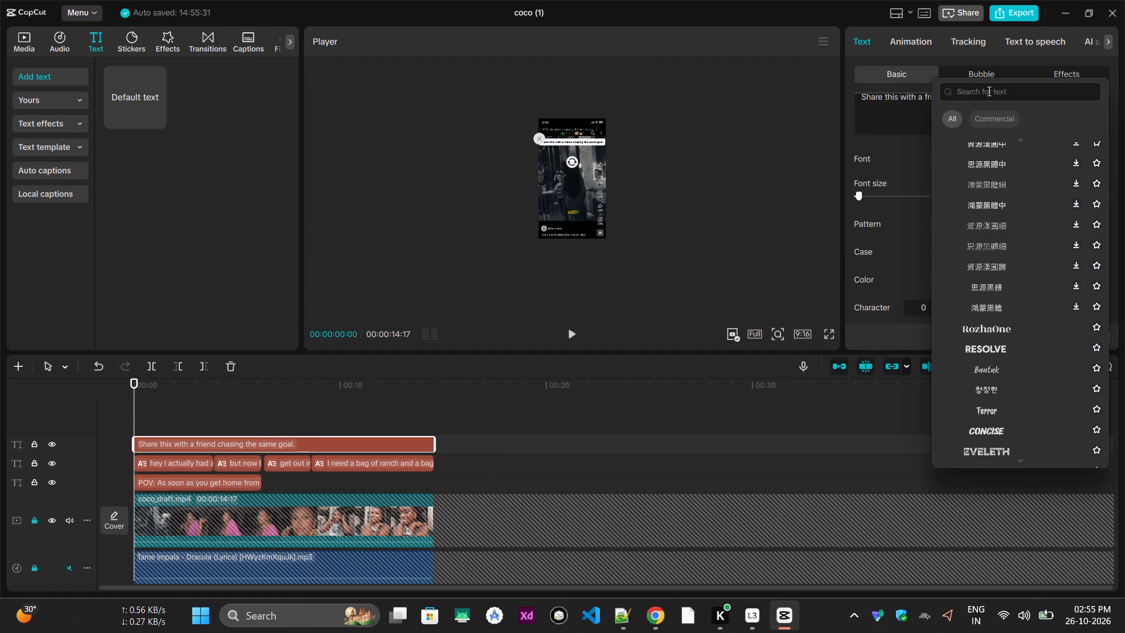
key(ctrl+v)
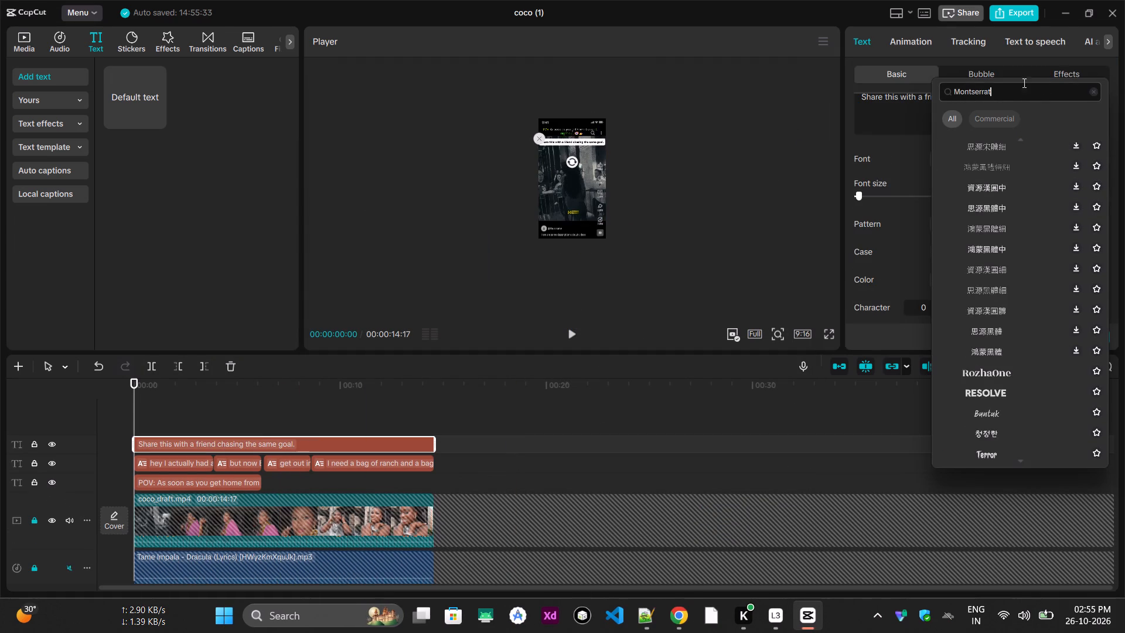
key(Return)
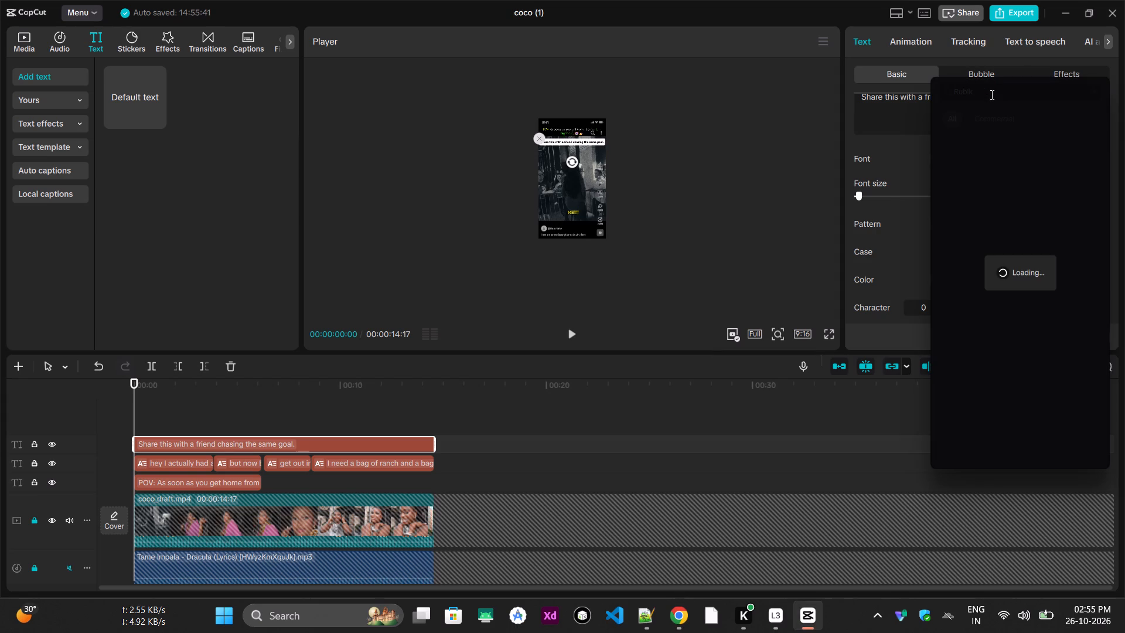
click(1005, 169)
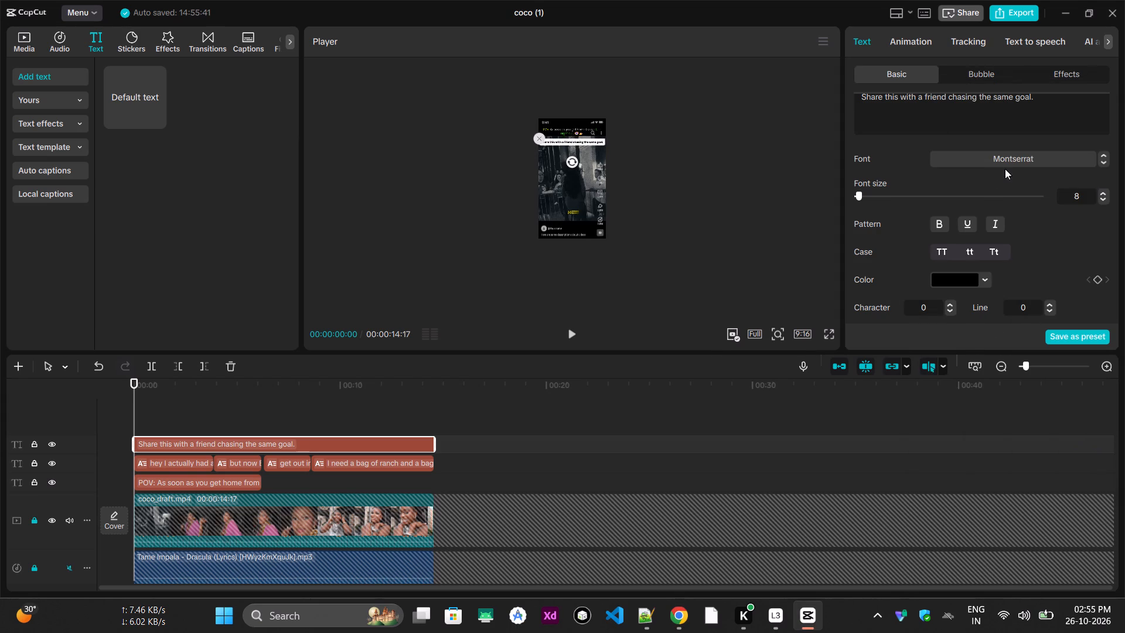
Examine the share text's new font enlarged in the preview and play the opening seconds from the start.
ctrl+scroll(529, 177, up, 18)
click(712, 172)
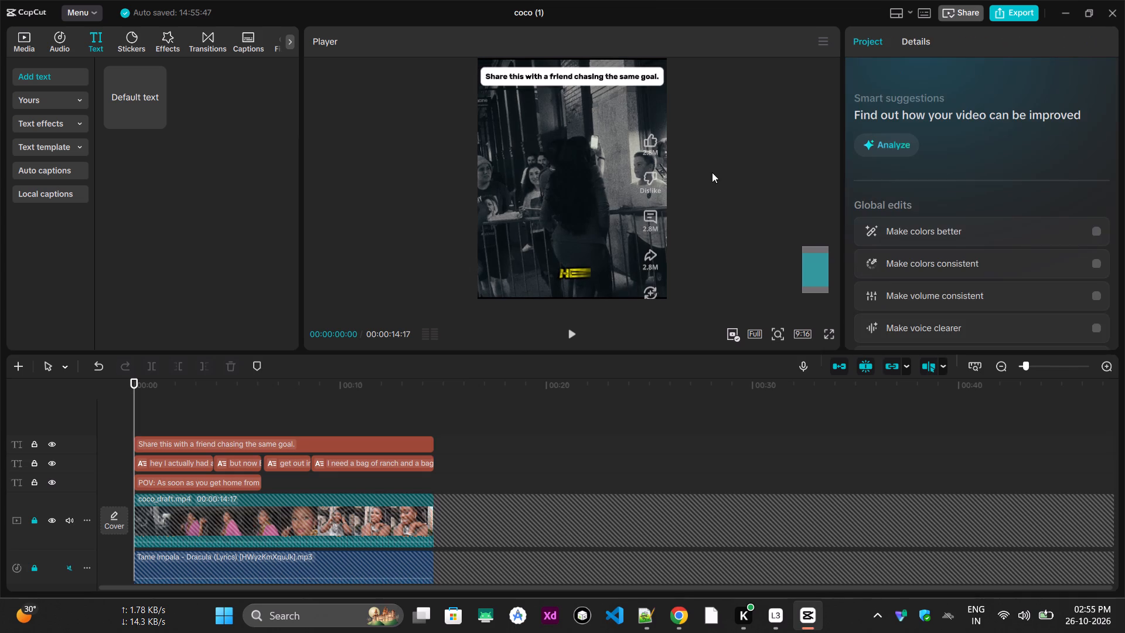
ctrl+scroll(555, 86, up, 6)
scroll(588, 180, up, 7)
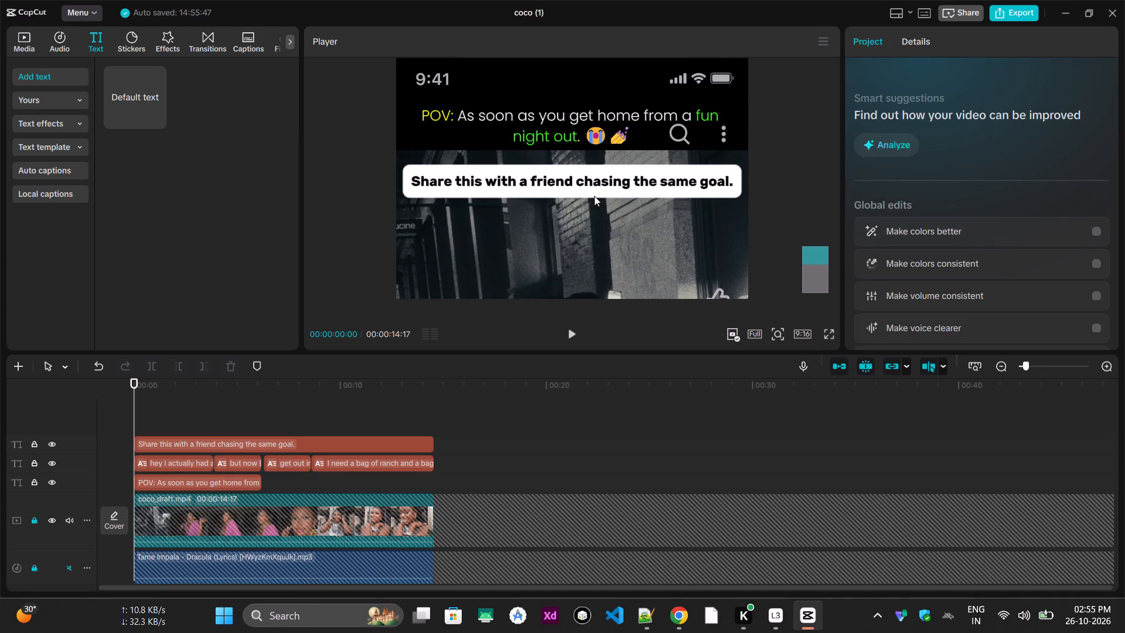
ctrl+scroll(576, 169, down, 4)
click(725, 162)
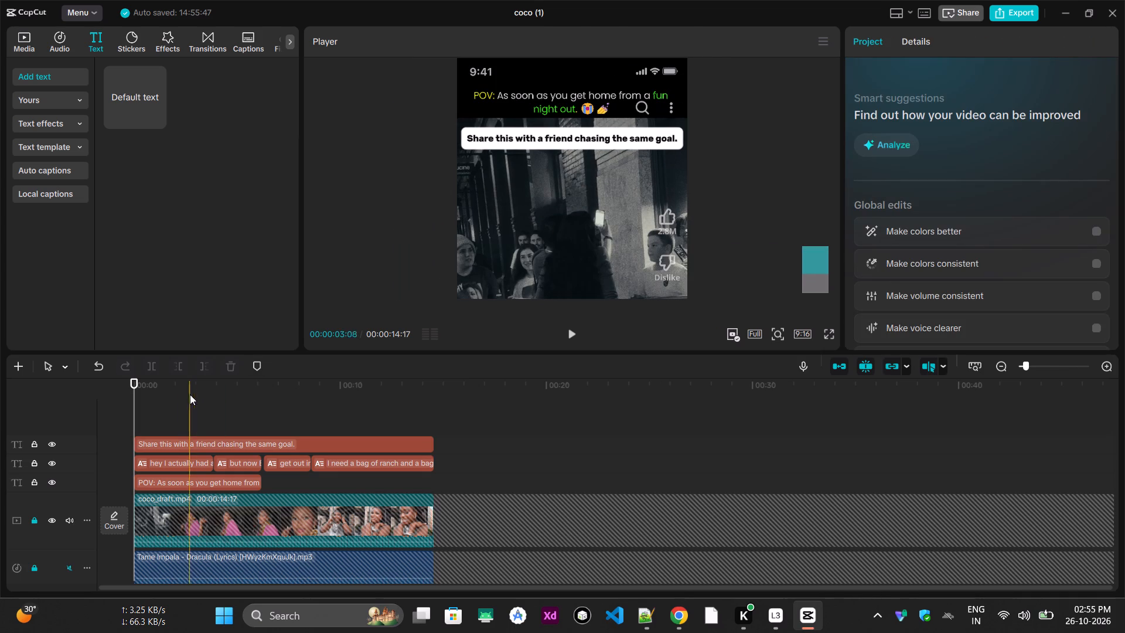
drag(170, 389, 77, 381)
key(space)
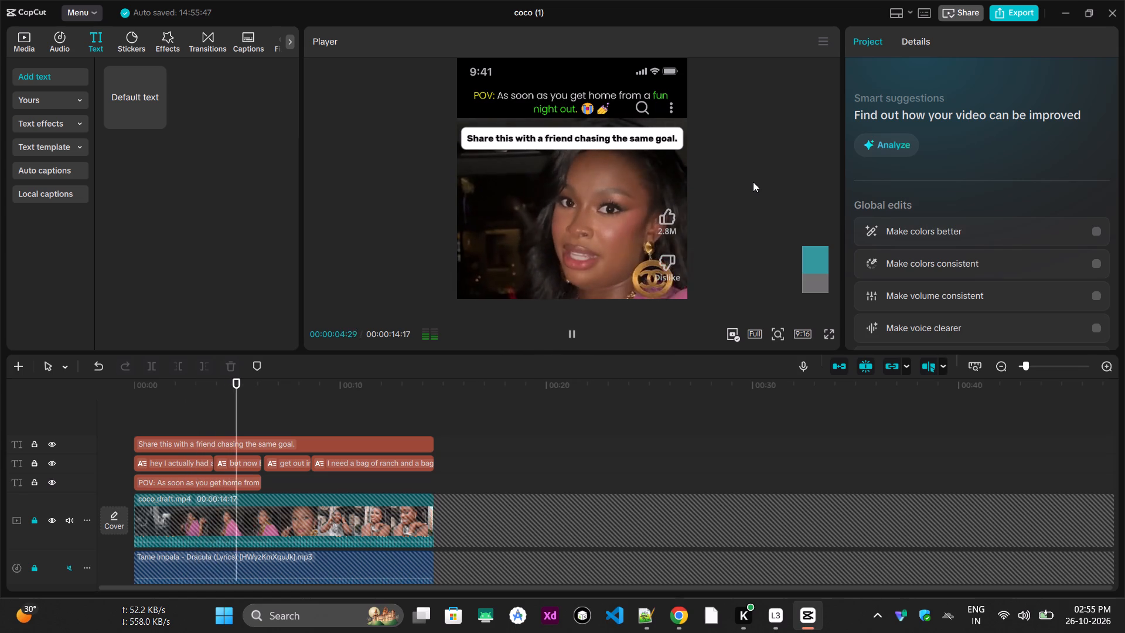
key(space)
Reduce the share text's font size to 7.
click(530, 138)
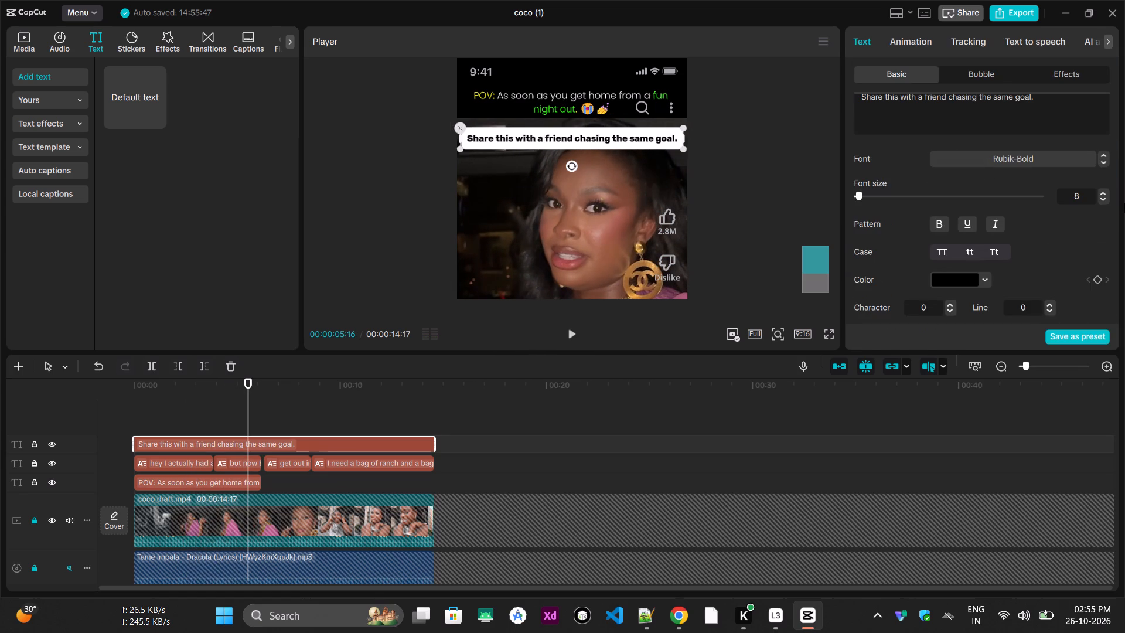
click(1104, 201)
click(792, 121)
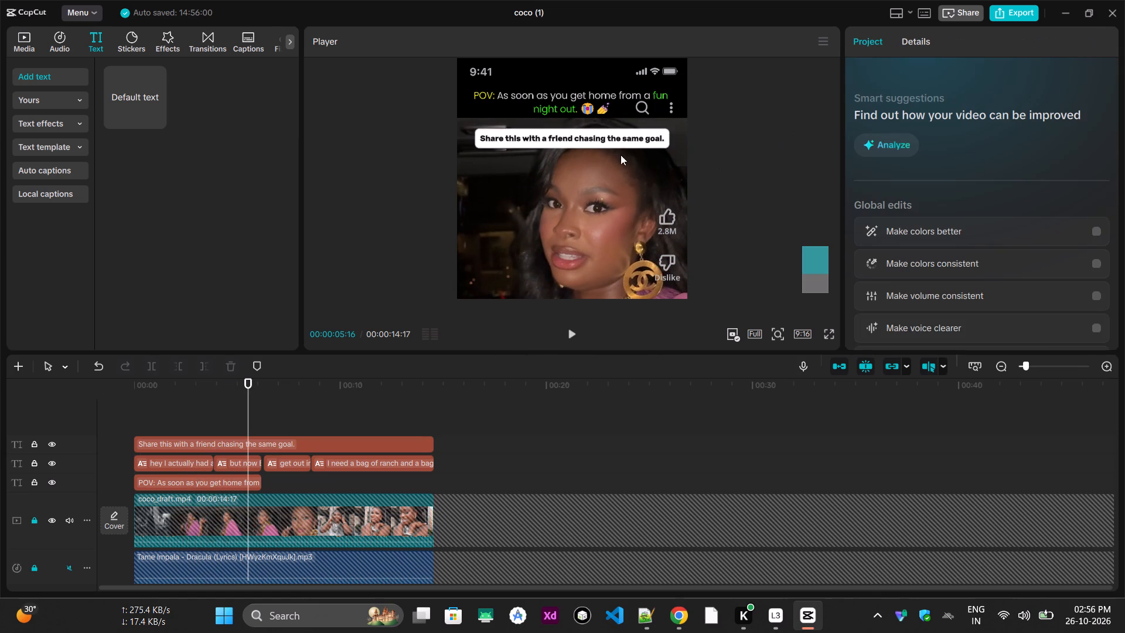
View the current frame full screen to check the share text's size and position below the POV line.
click(580, 141)
click(834, 336)
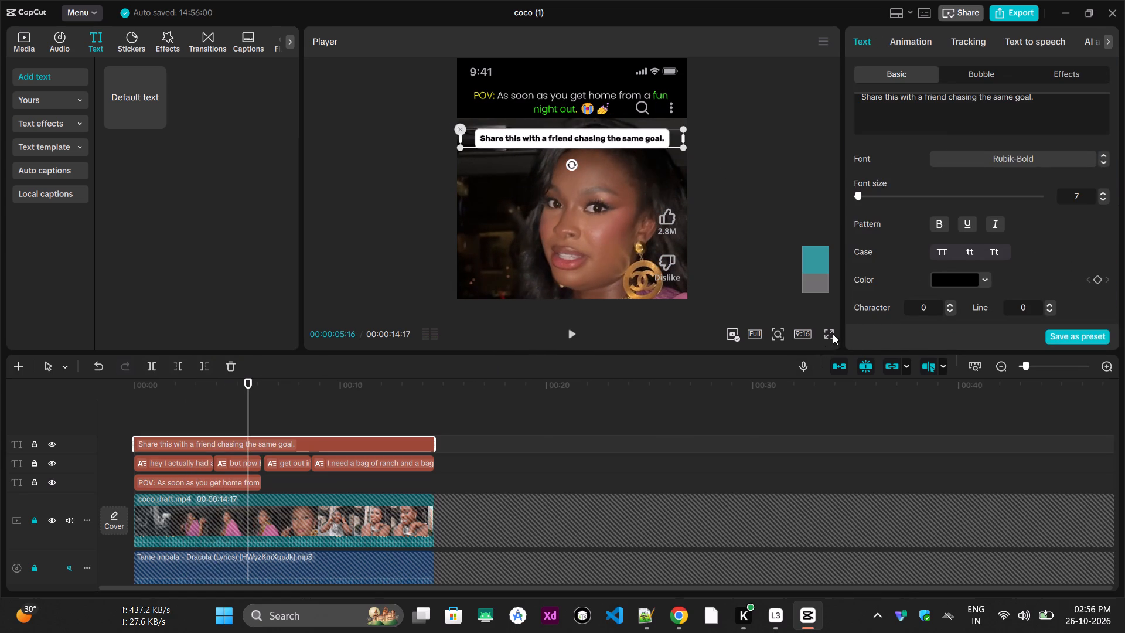
click(833, 334)
click(940, 257)
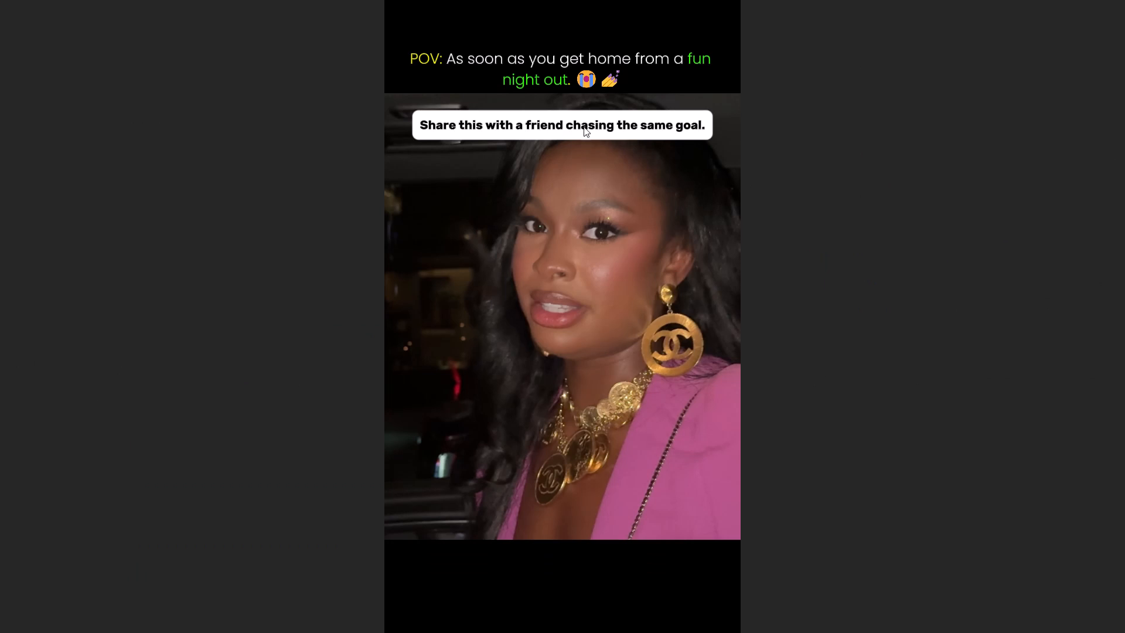
click(582, 126)
key(Escape)
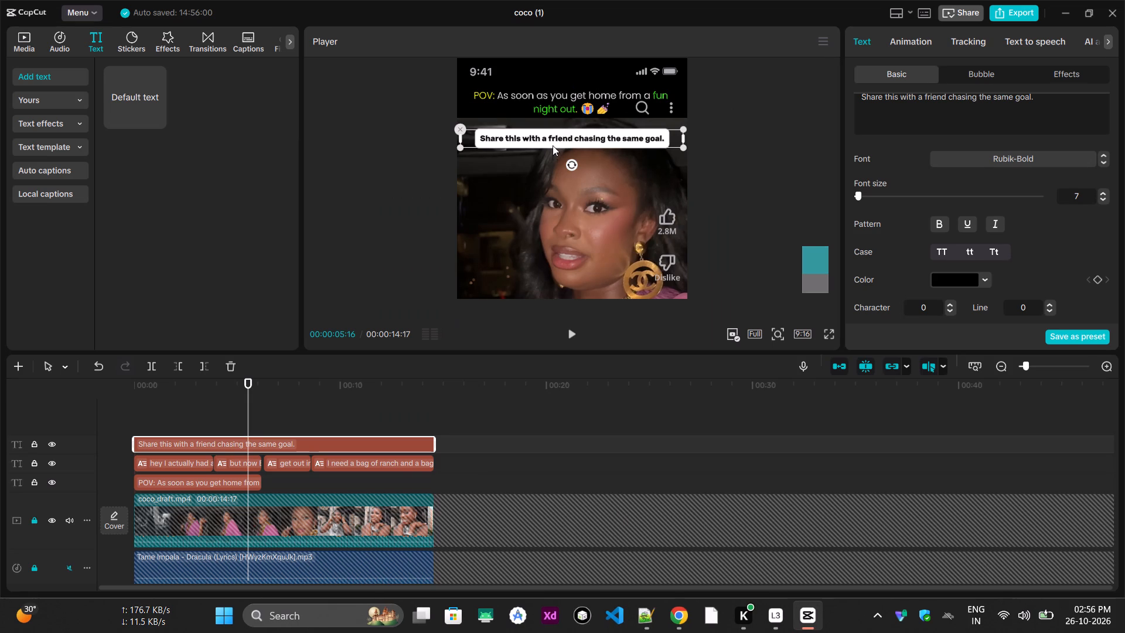
Move the share text slightly up, closer to the POV line, keeping it centred.
drag(567, 143, 568, 137)
click(789, 162)
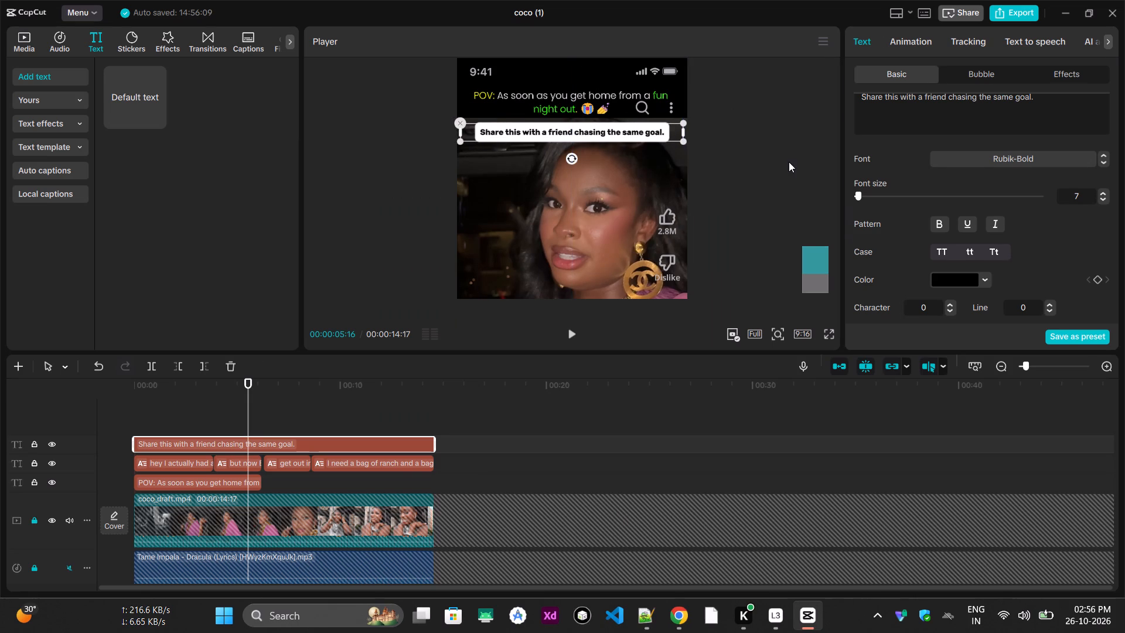
Play the rest of the video full screen to its end to review the share text's new position.
click(827, 338)
click(880, 193)
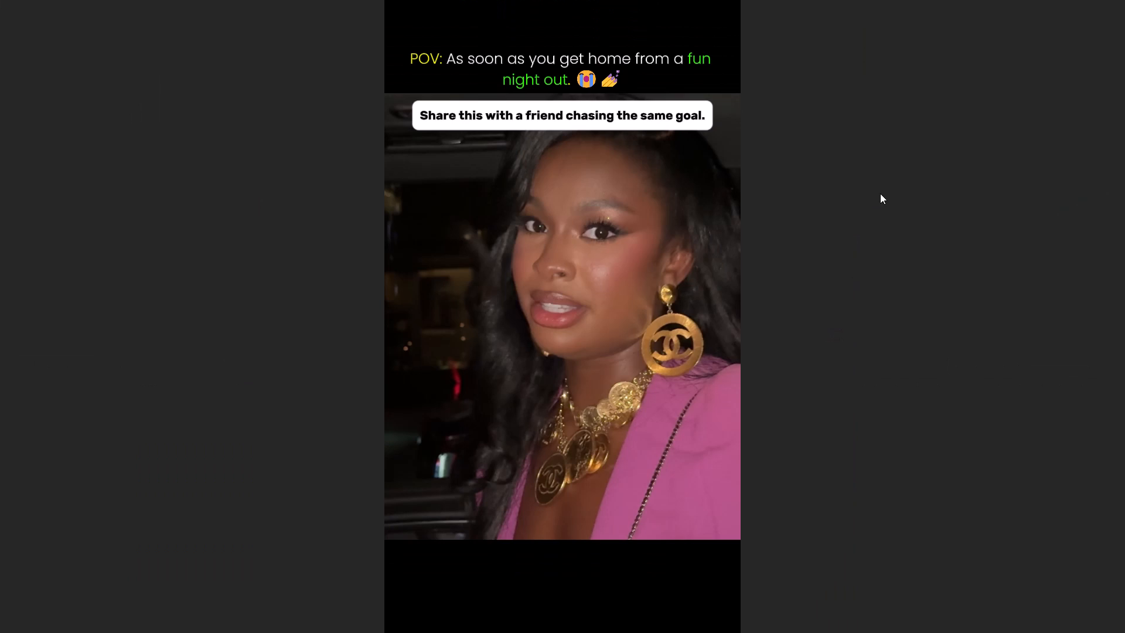
key(space)
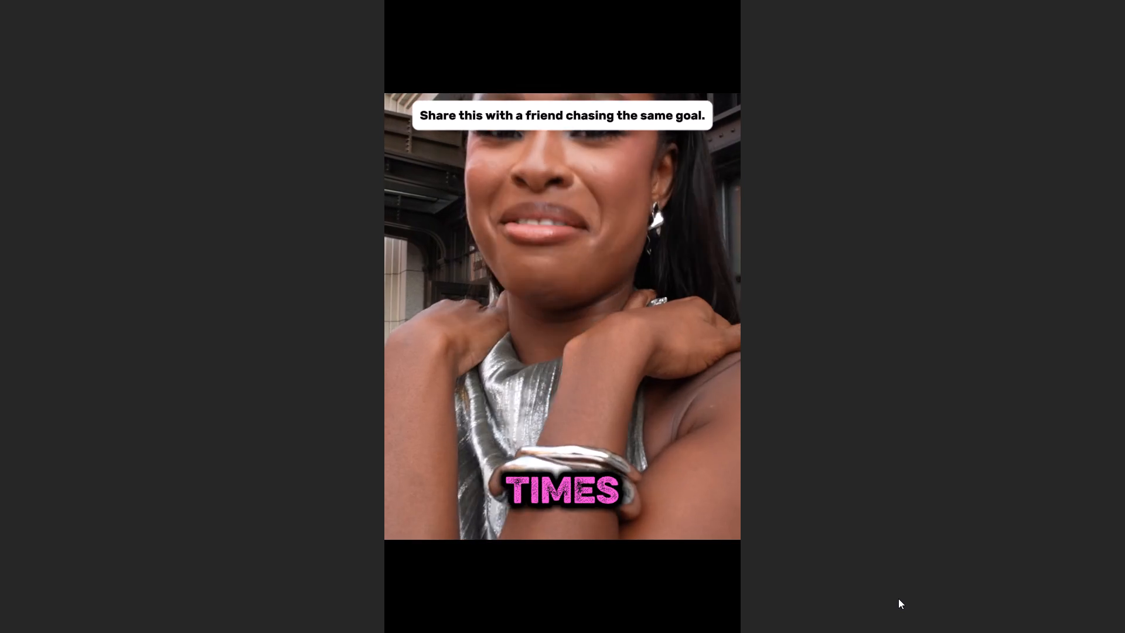
key(Escape)
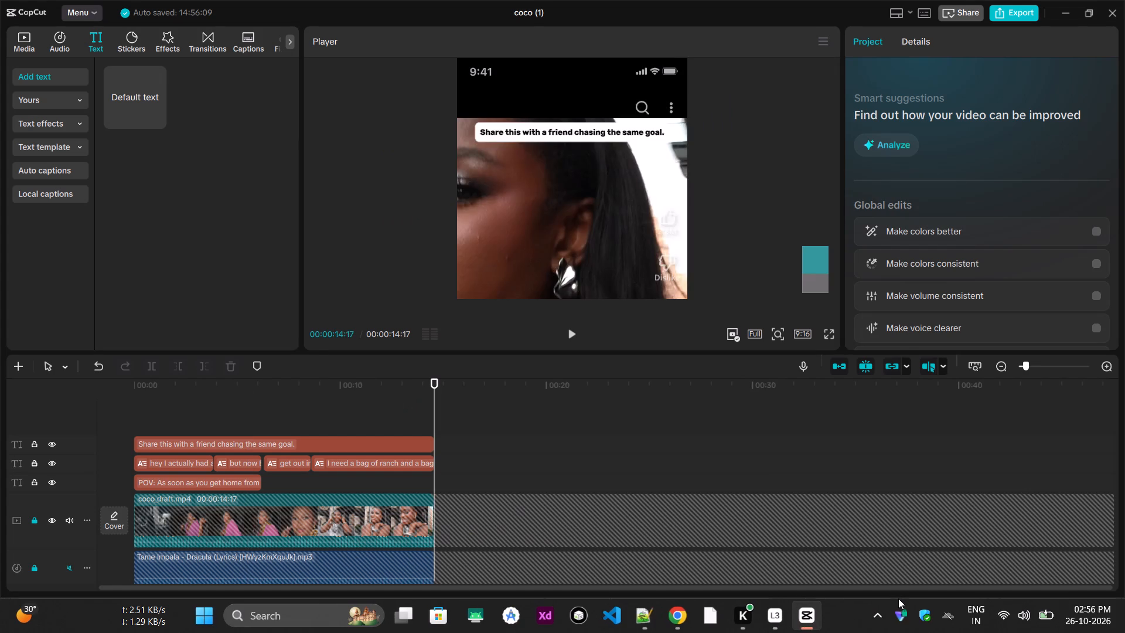
Set the share text's font size to 8.
click(350, 439)
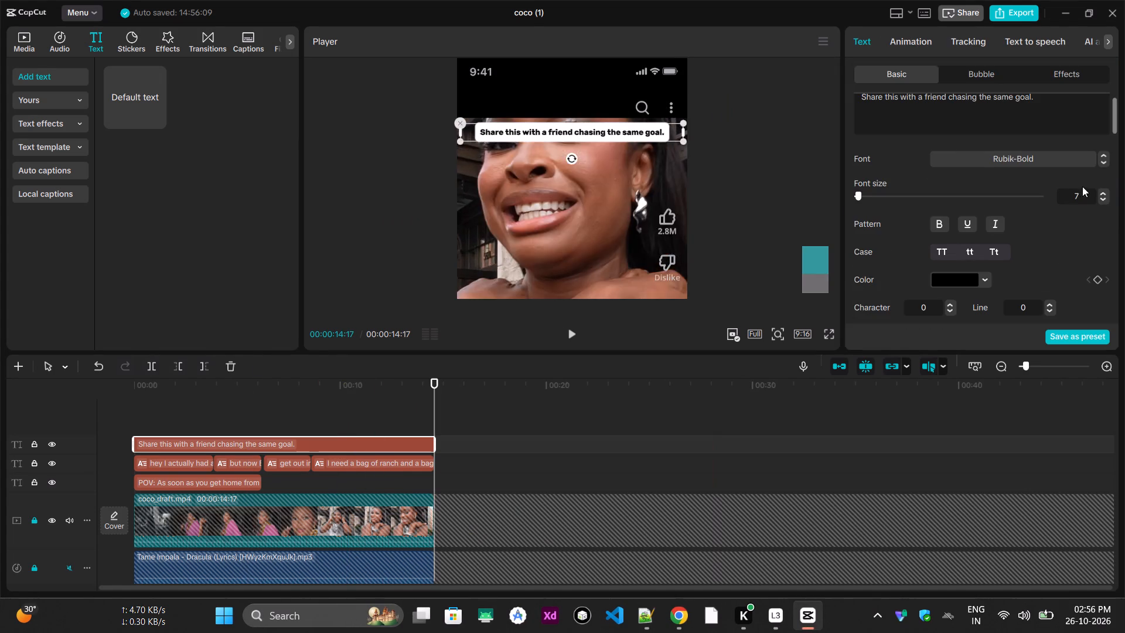
click(1104, 192)
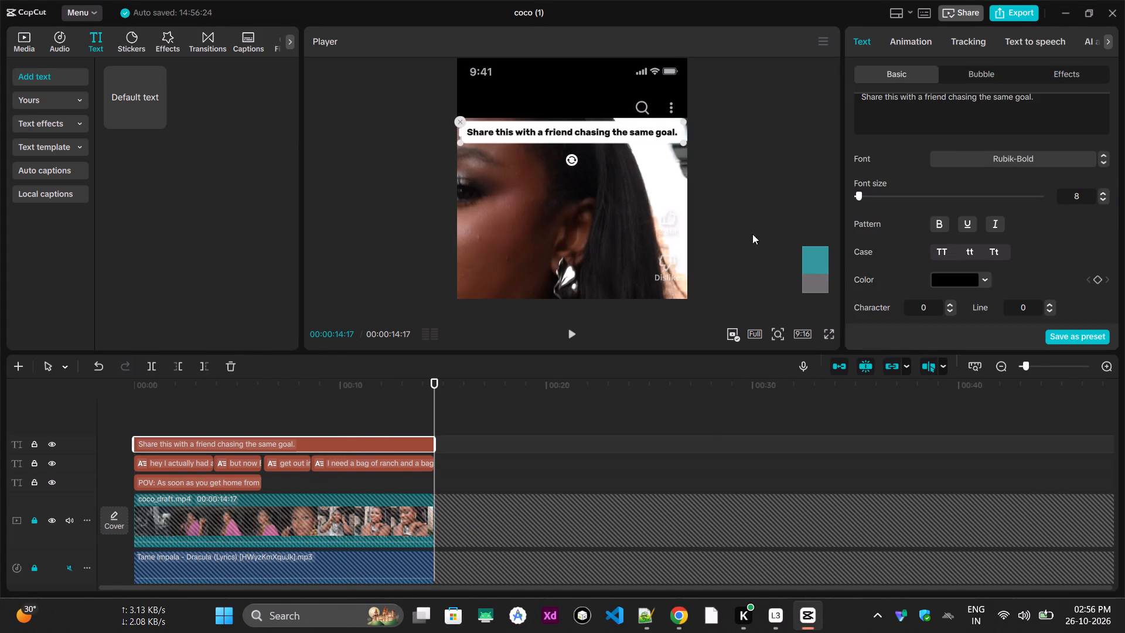
click(762, 192)
Play the video full screen from the start and check the resized share text against the POV line above it.
click(833, 336)
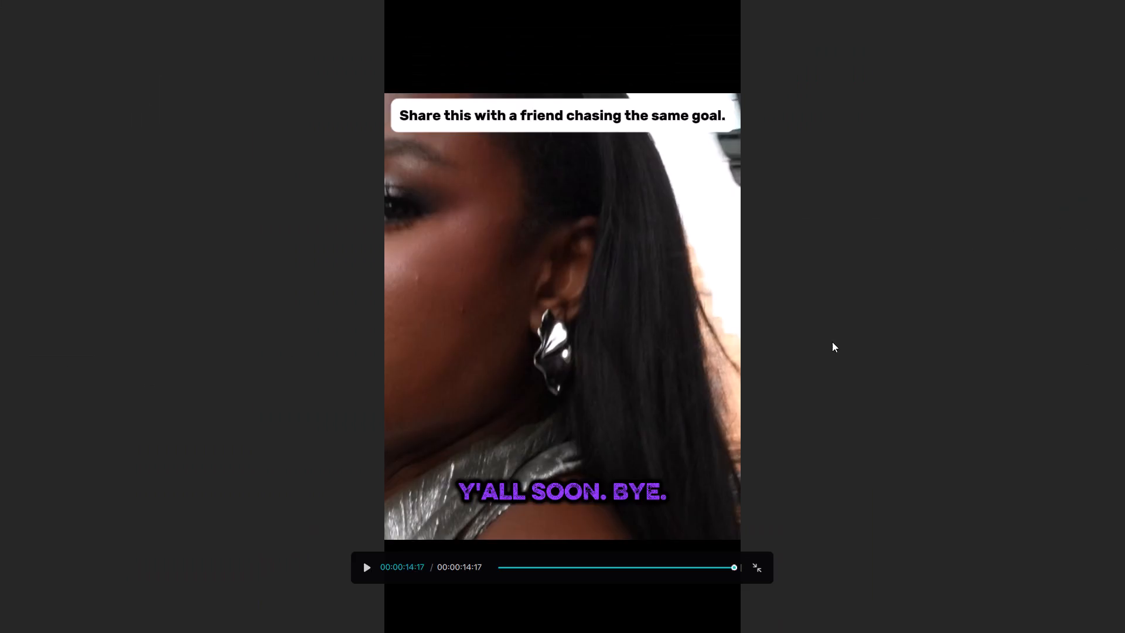
key(space)
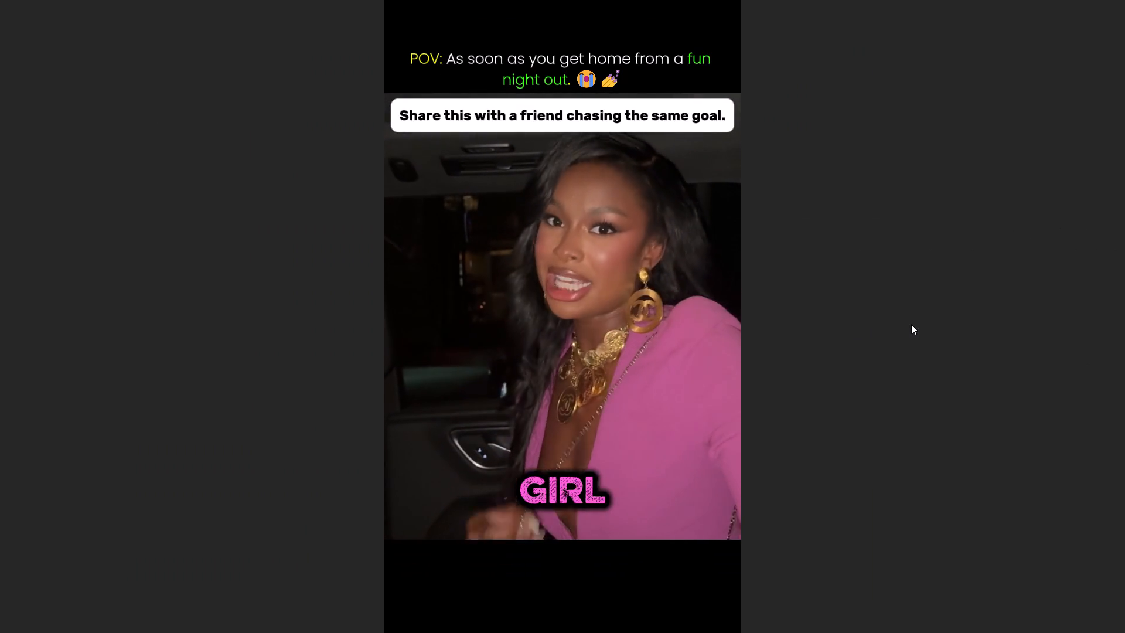
key(Escape)
key(space)
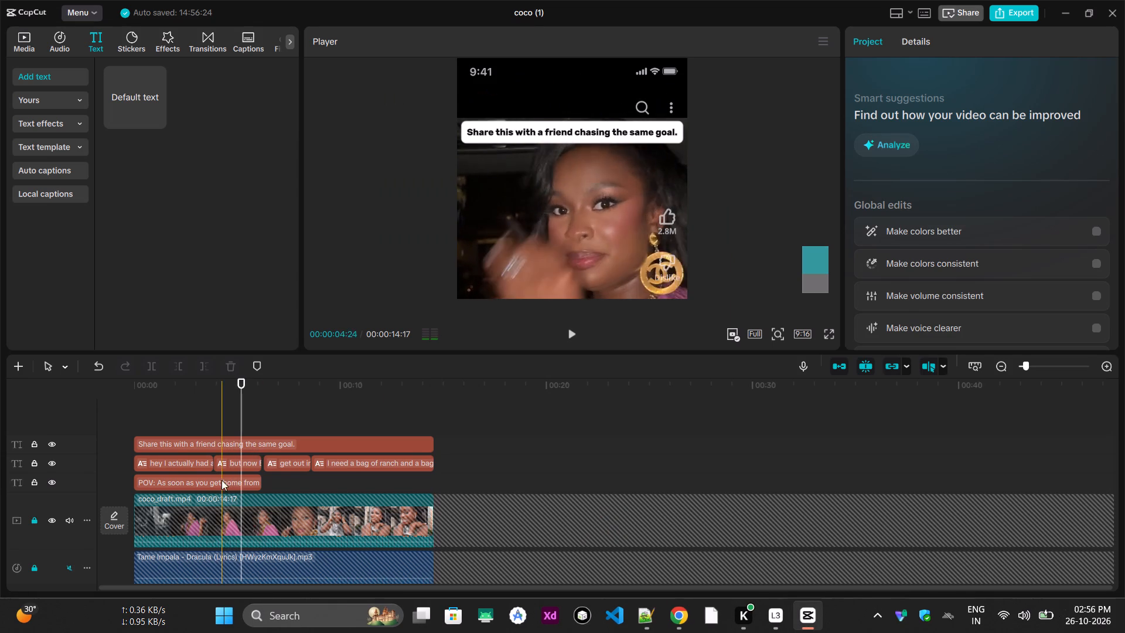
click(221, 482)
click(576, 101)
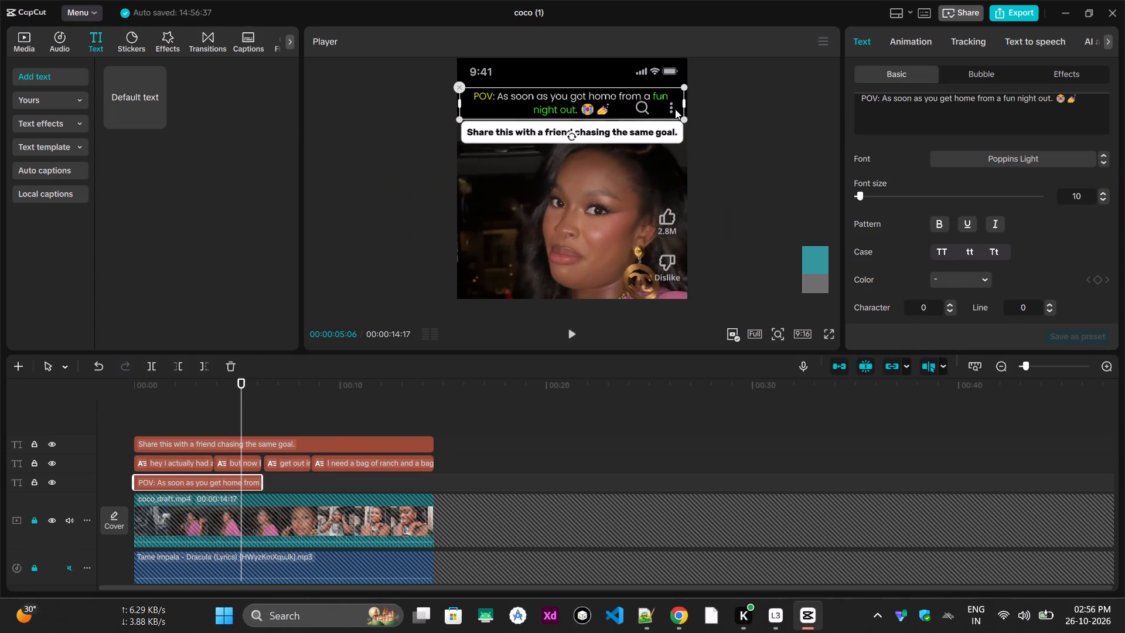
click(730, 111)
ctrl+scroll(562, 117, up, 4)
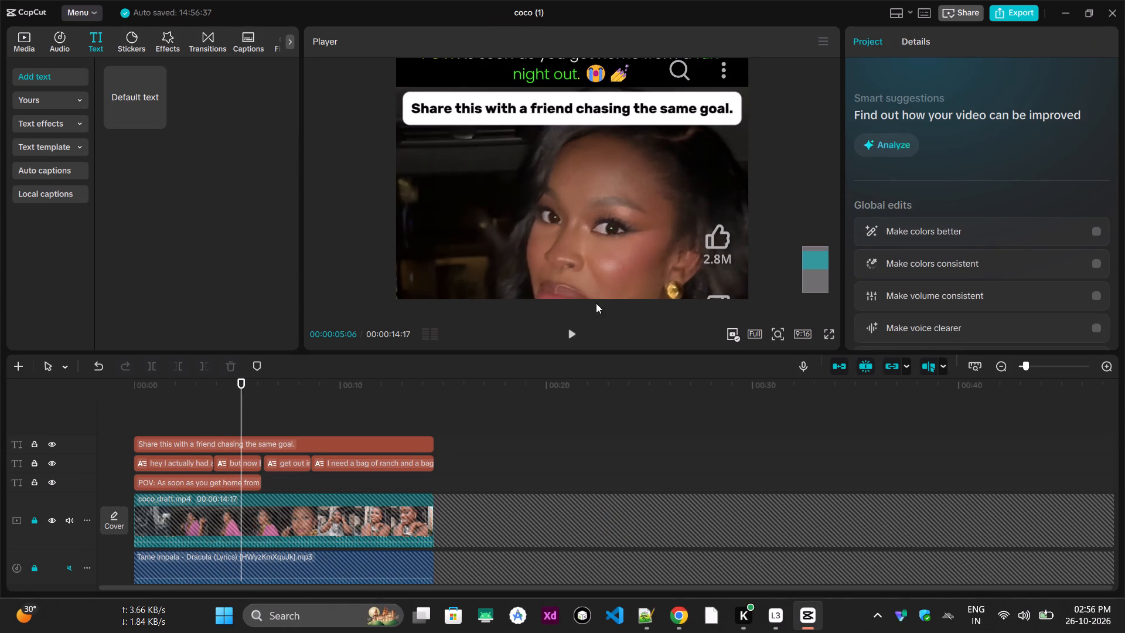
click(1025, 11)
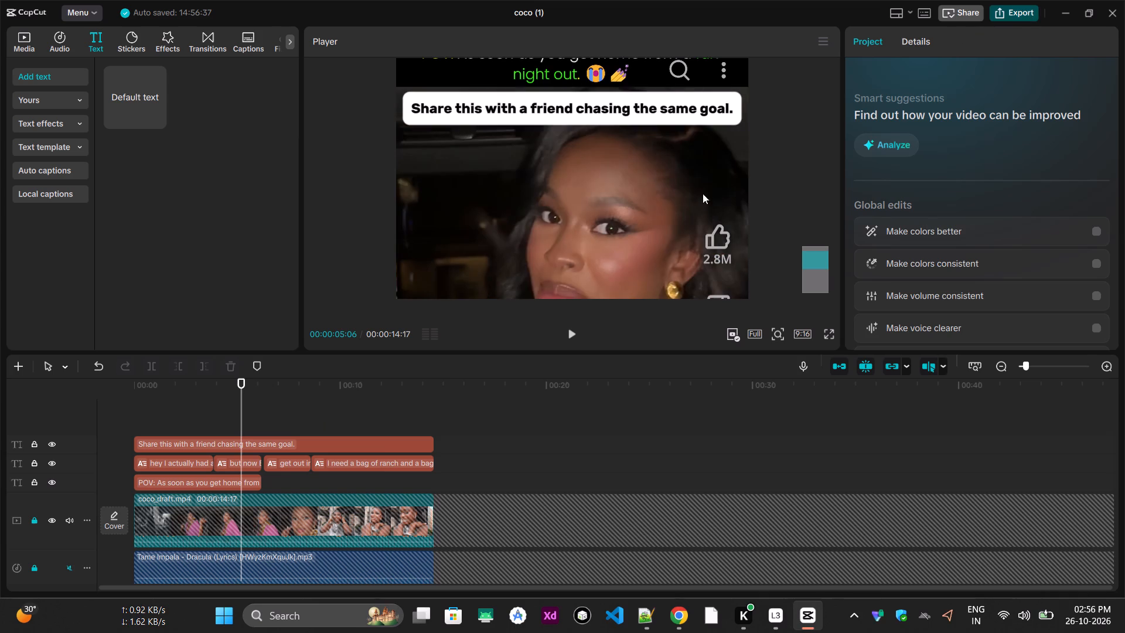
click(710, 132)
key(BackSpace)
key(BackSpace)
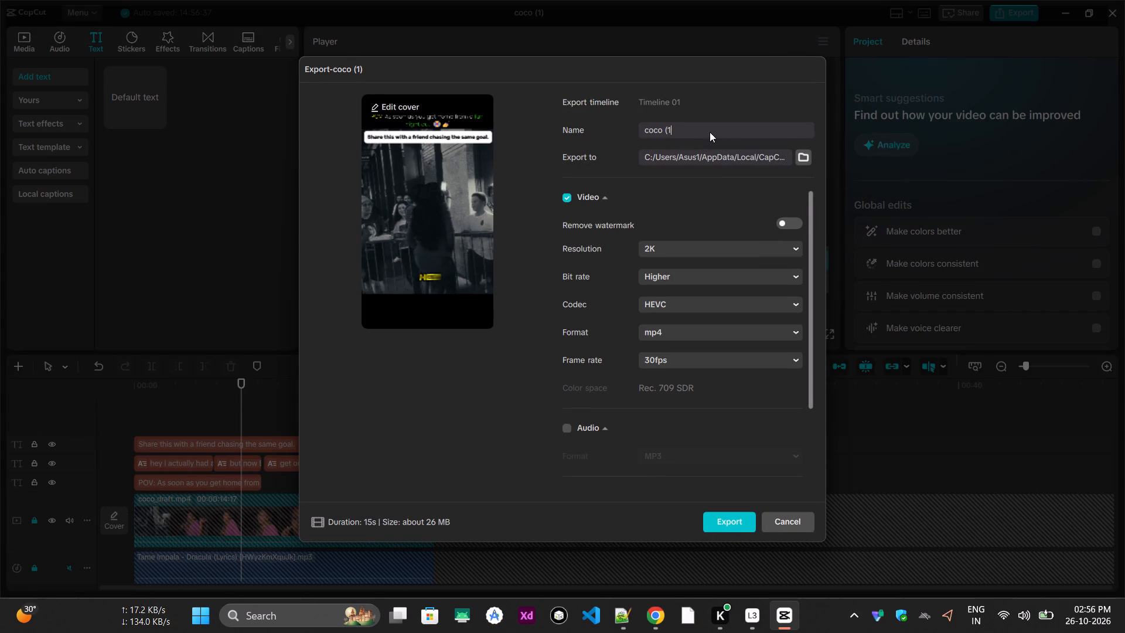